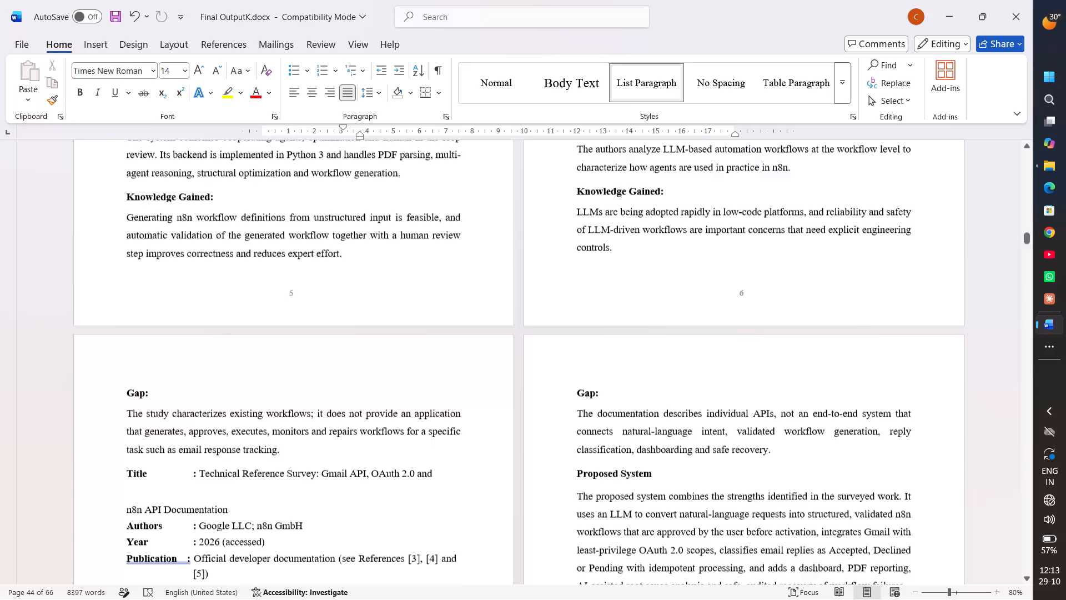
# Reduce the title page's top margin so the report title starts higher, close to the certificate page's heading level.
pyautogui.scroll(2, 871, 273)
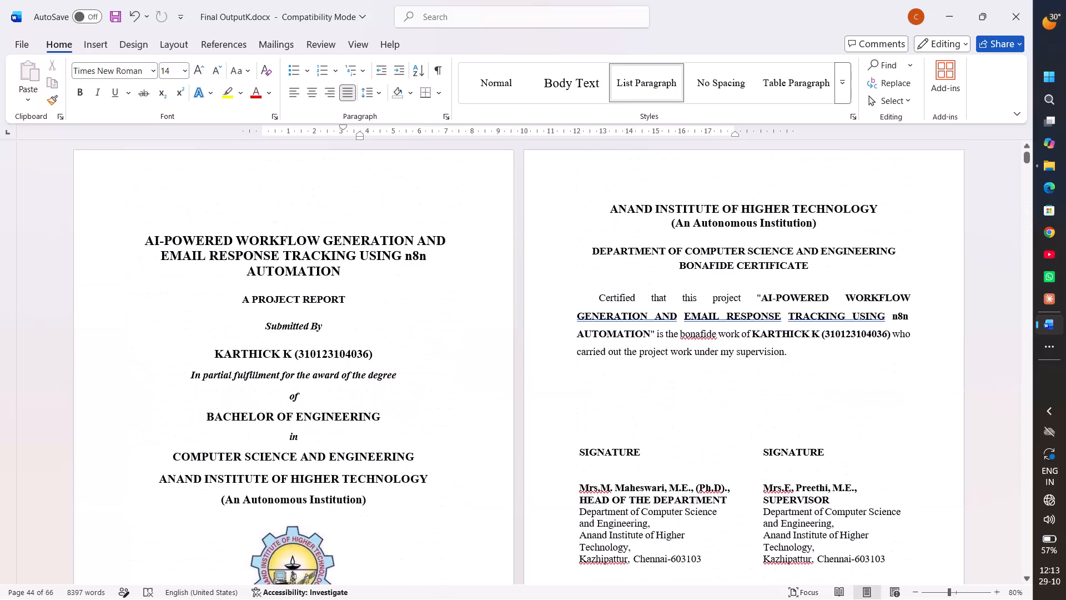
pyautogui.doubleClick(168, 196)
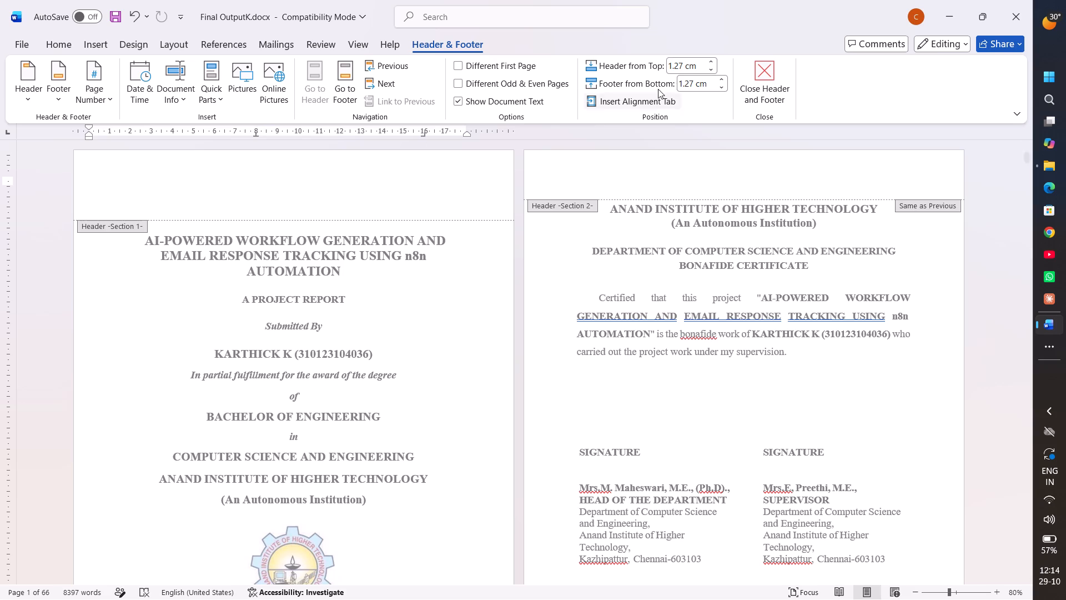
pyautogui.click(567, 159)
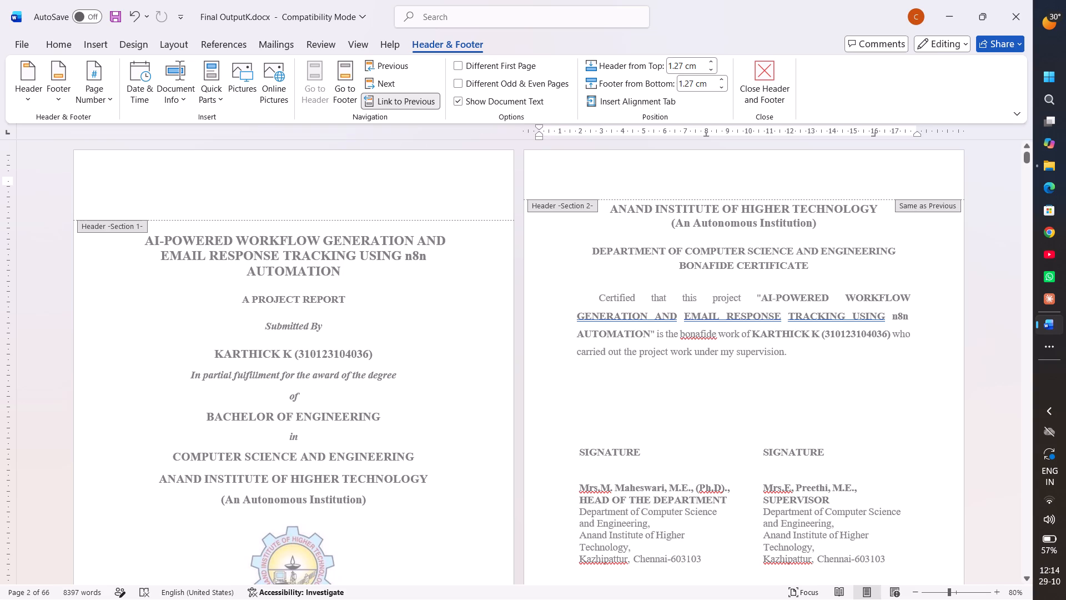
pyautogui.click(438, 189)
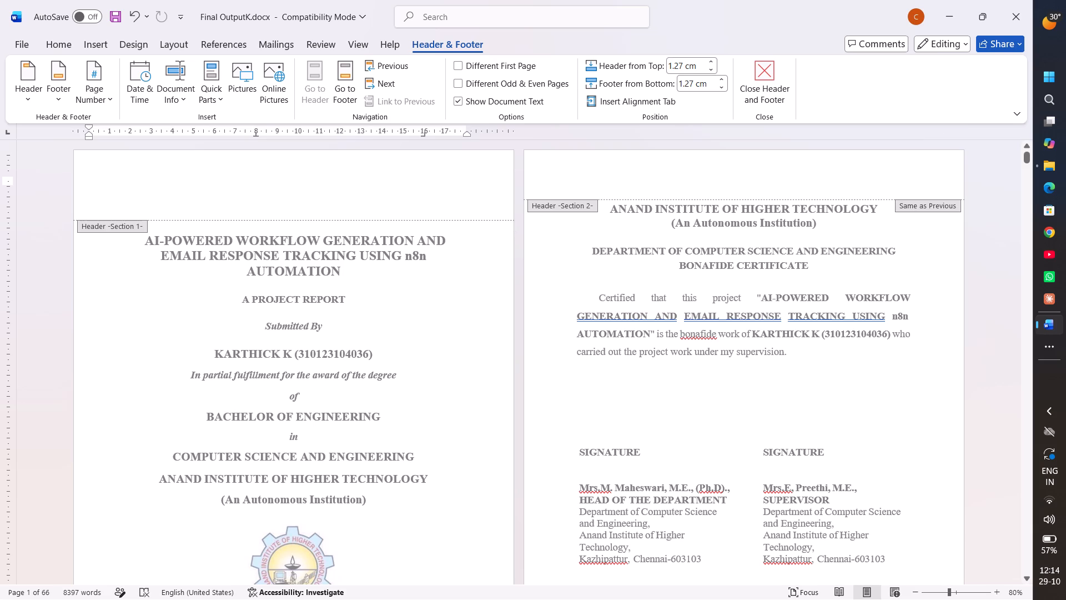
pyautogui.moveTo(509, 220); pyautogui.dragTo(509, 201)
pyautogui.moveTo(509, 201); pyautogui.dragTo(509, 201)
pyautogui.moveTo(9, 187); pyautogui.dragTo(11, 192)
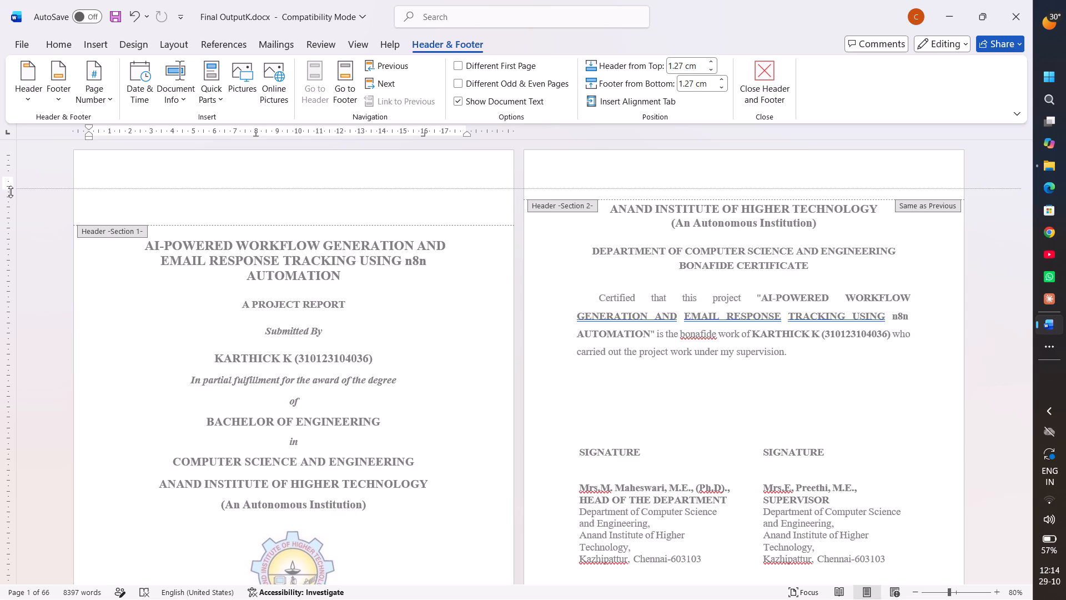
pyautogui.moveTo(11, 192); pyautogui.dragTo(7, 181)
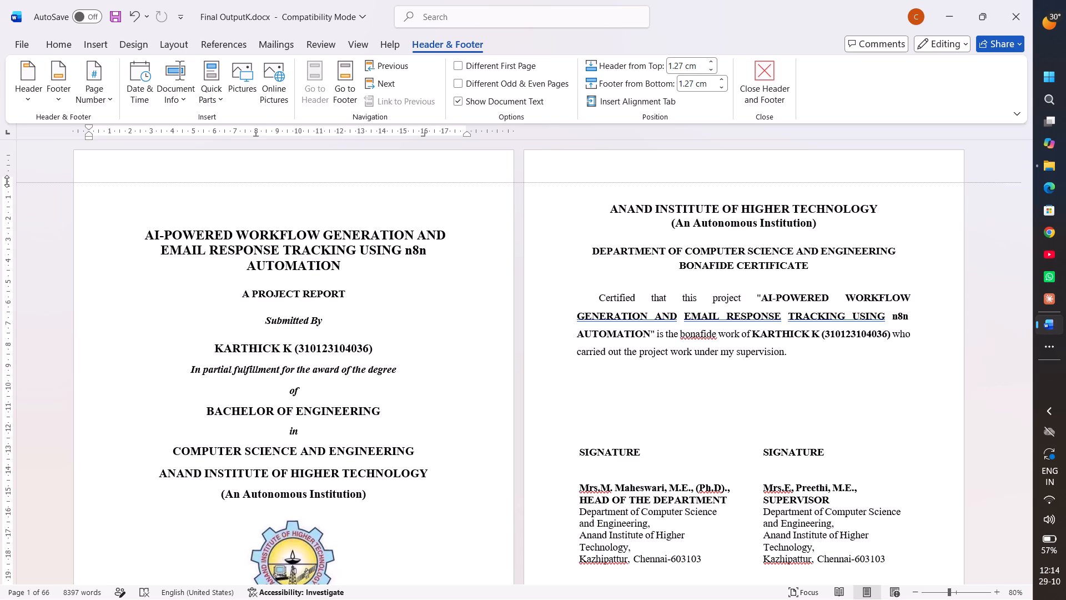
pyautogui.moveTo(7, 181); pyautogui.dragTo(0, 167)
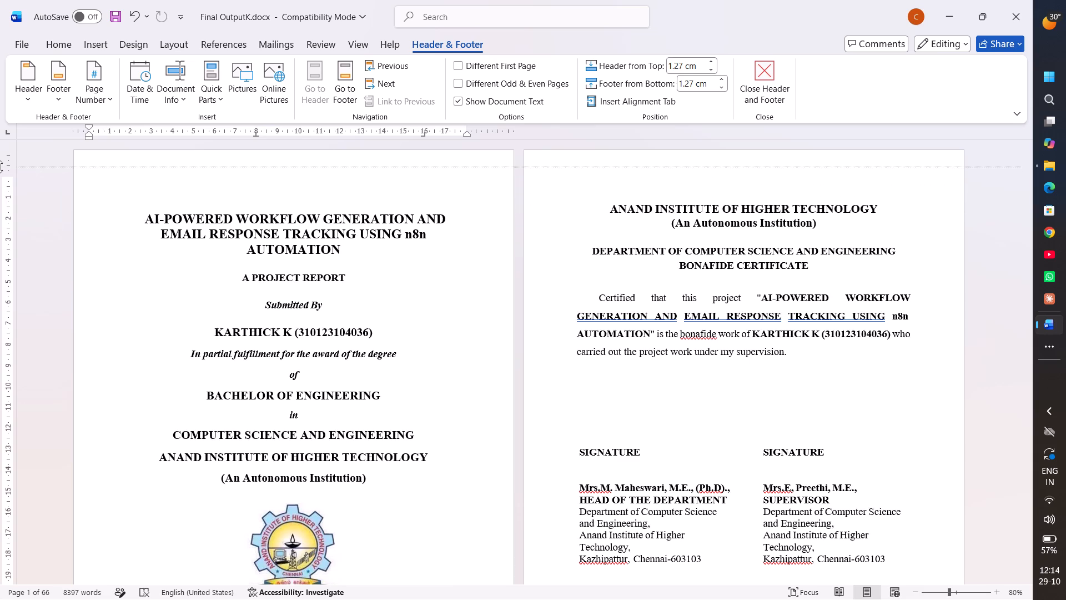
pyautogui.moveTo(0, 167); pyautogui.dragTo(0, 162)
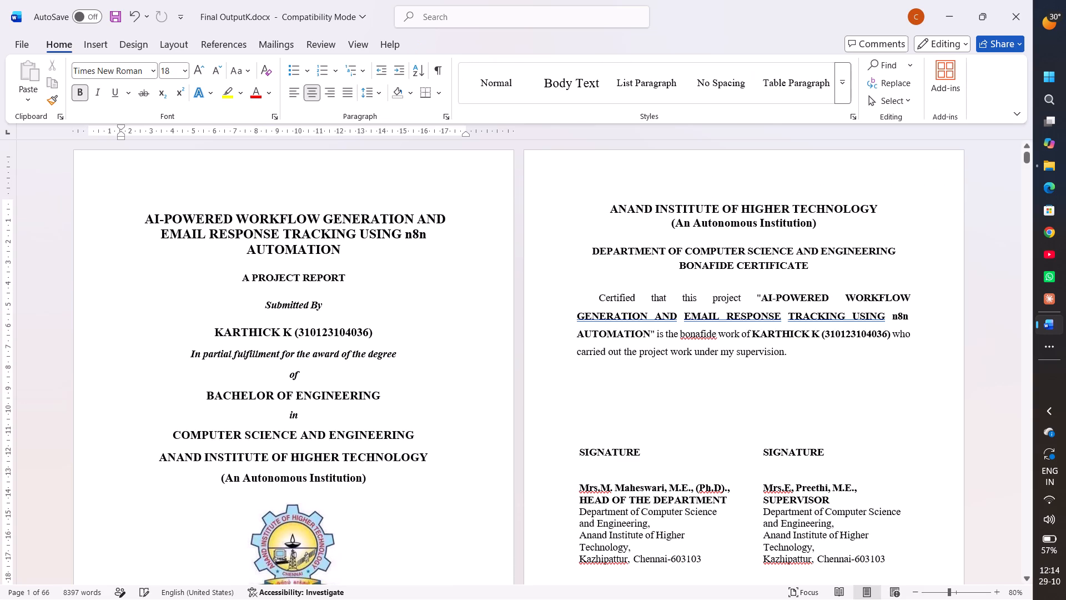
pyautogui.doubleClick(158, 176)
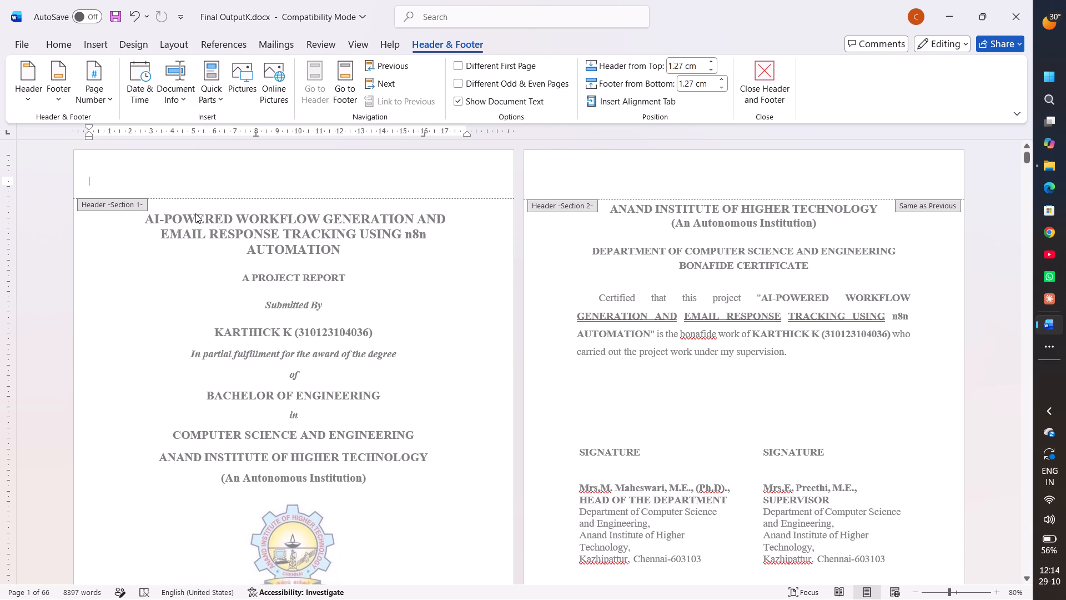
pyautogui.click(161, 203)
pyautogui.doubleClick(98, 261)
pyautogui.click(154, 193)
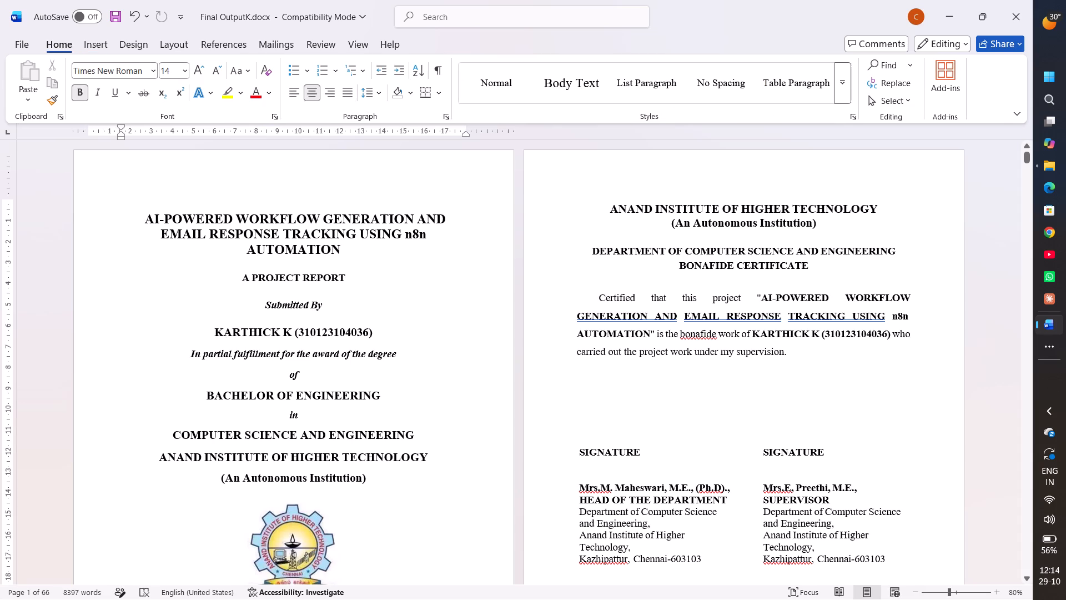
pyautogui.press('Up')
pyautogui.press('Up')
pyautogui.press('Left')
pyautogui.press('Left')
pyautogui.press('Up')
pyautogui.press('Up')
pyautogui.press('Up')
# Set the line spacing of the Head of the Department's signature details on the bonafide certificate to 1.5.
pyautogui.scroll(-2, 406, 276)
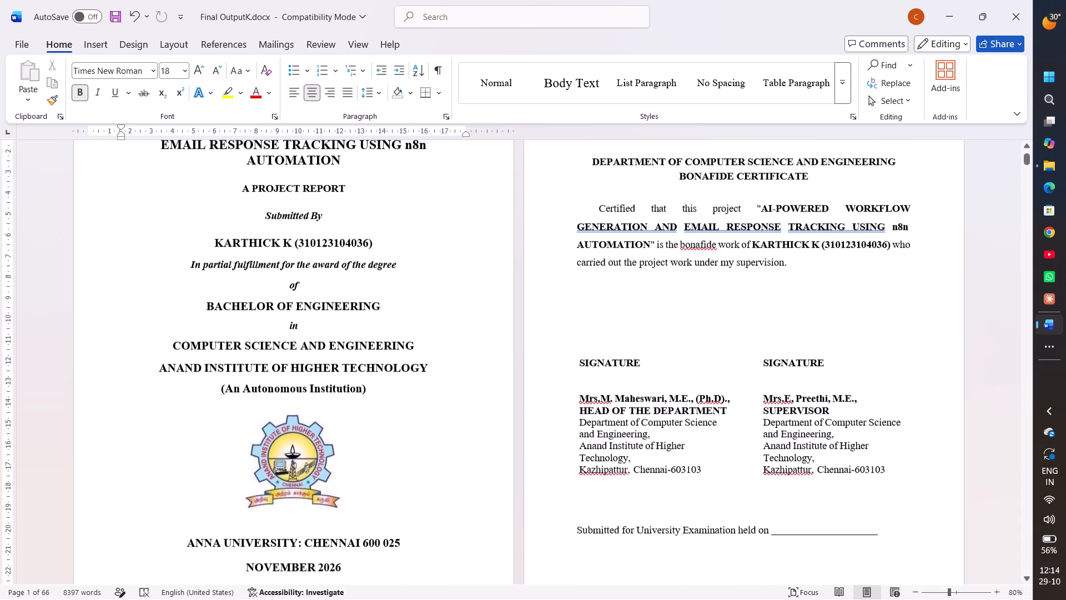
pyautogui.scroll(-2, 406, 276)
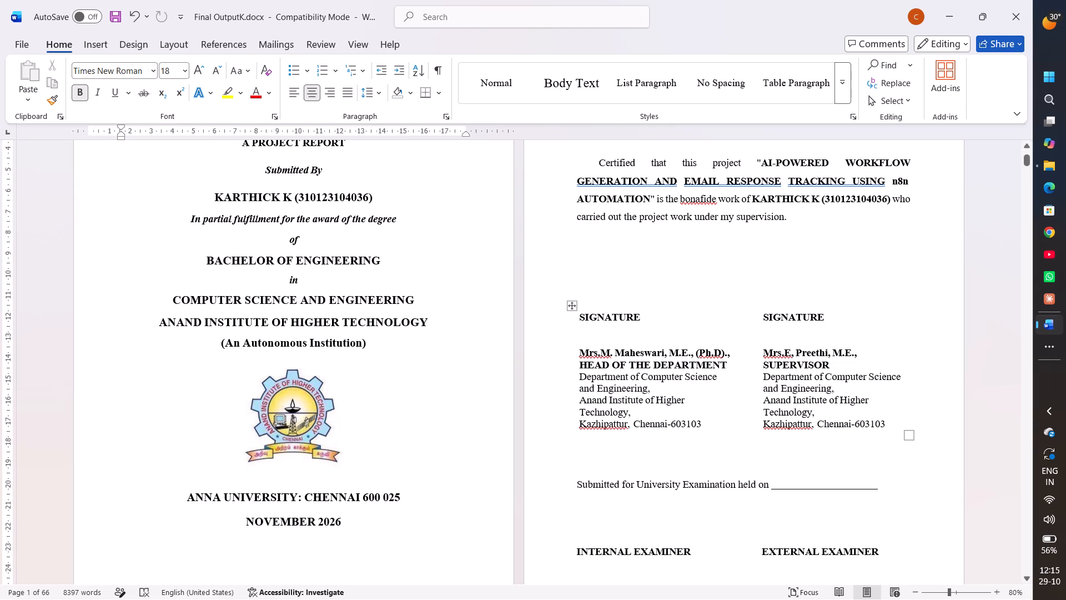
pyautogui.moveTo(577, 354); pyautogui.dragTo(709, 418)
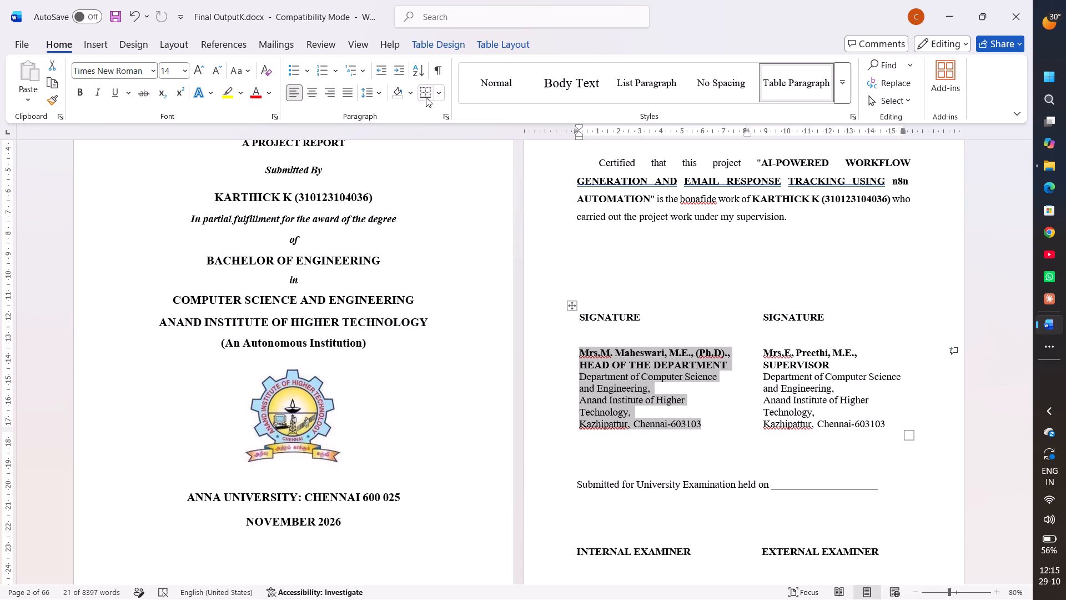
pyautogui.click(380, 97)
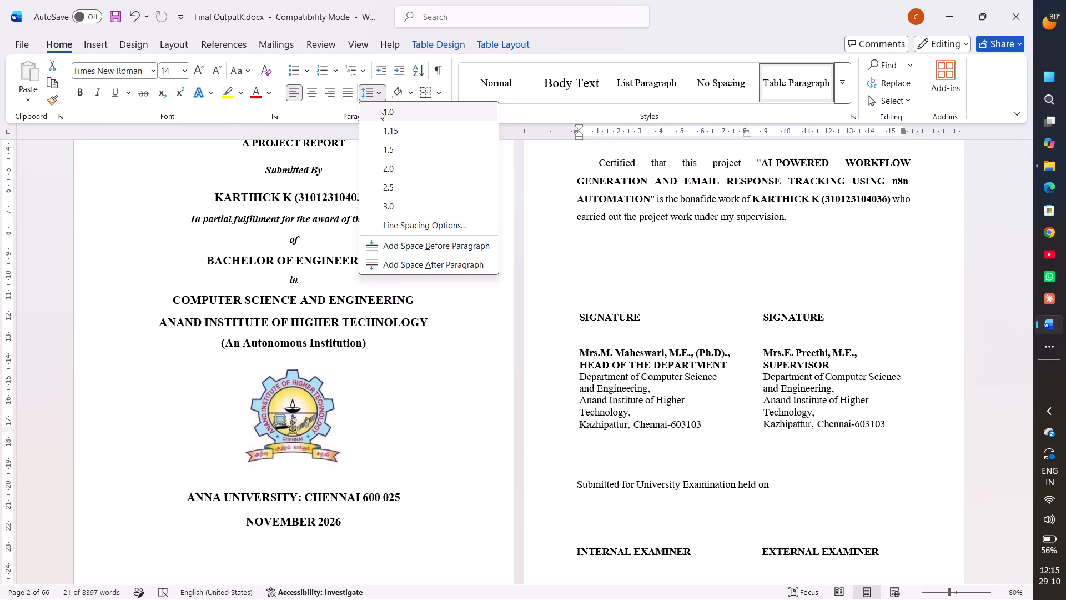
pyautogui.click(394, 160)
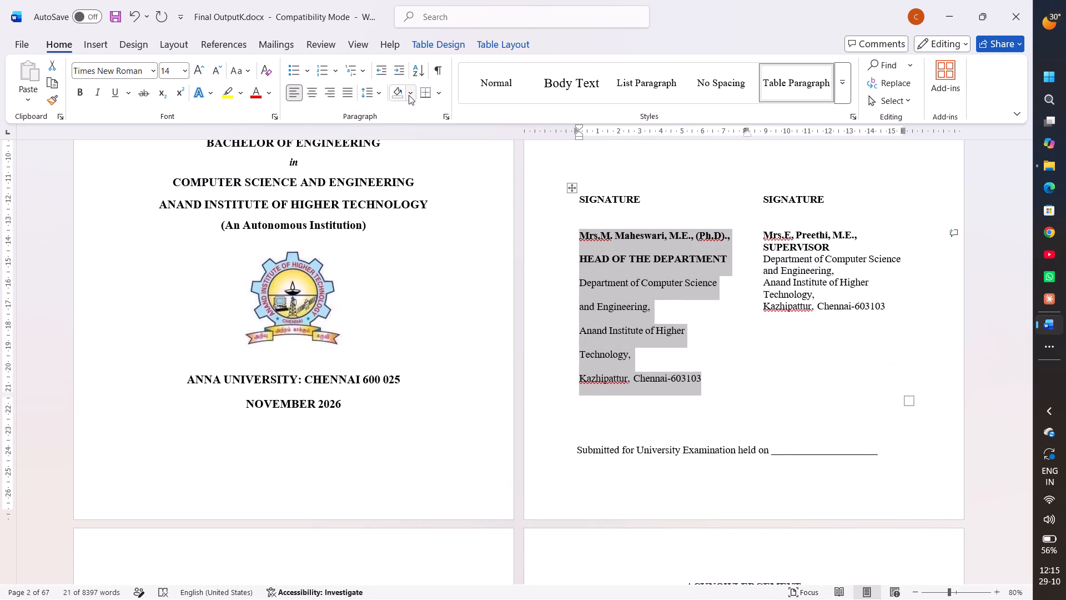
pyautogui.click(409, 95)
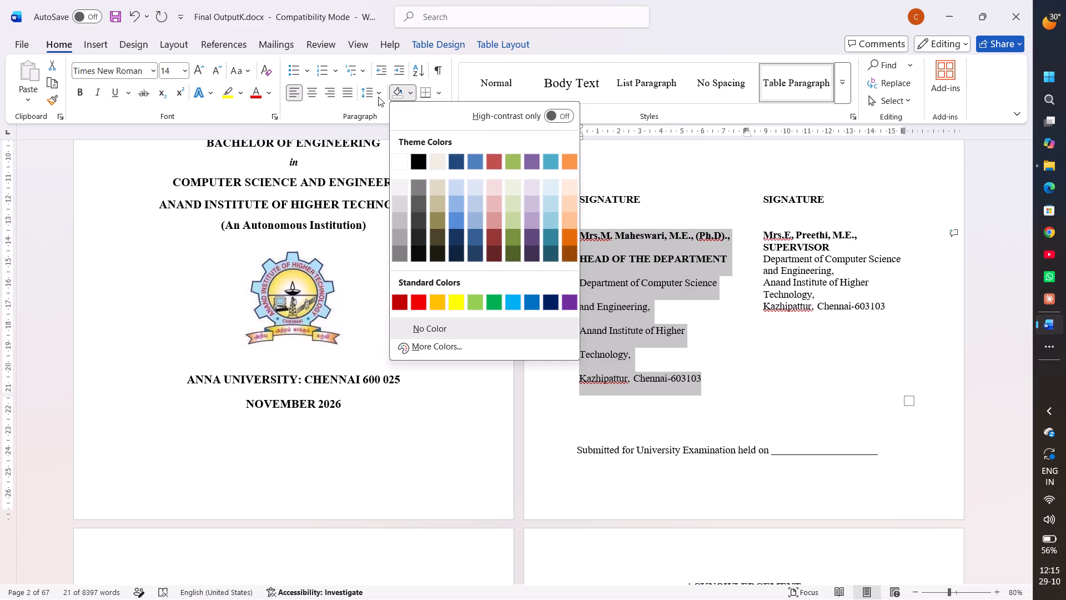
pyautogui.click(378, 97)
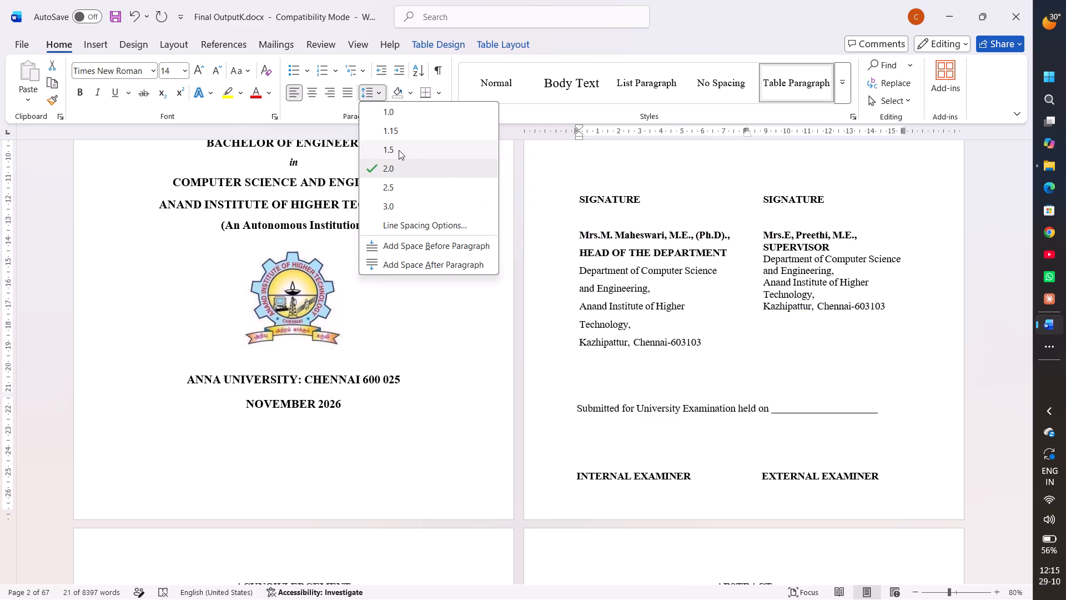
pyautogui.click(399, 150)
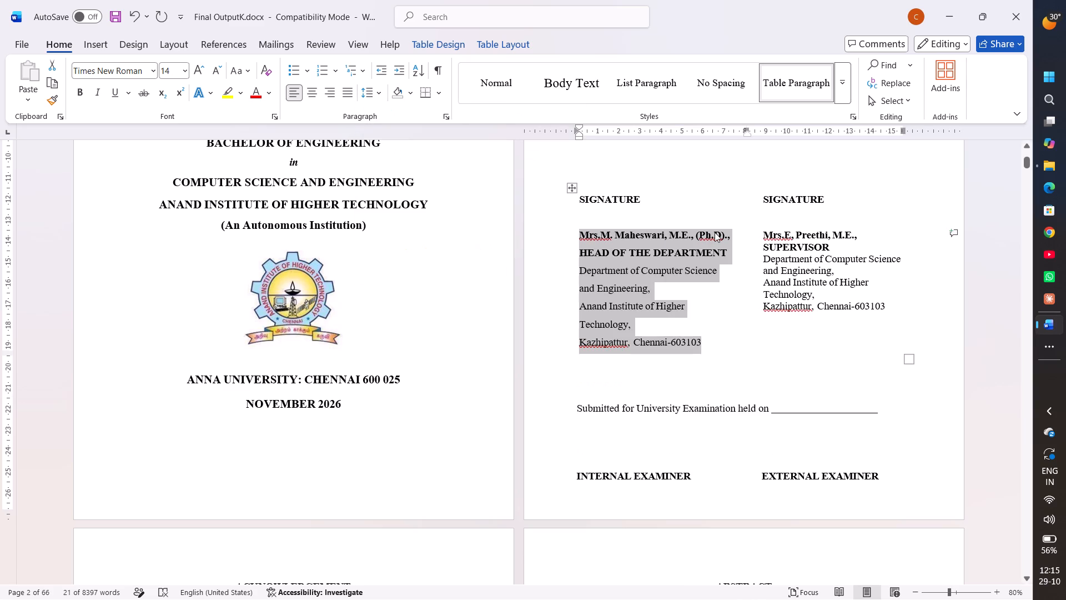
# Set the line spacing of the Supervisor's signature details on the bonafide certificate to 1.5.
pyautogui.moveTo(765, 235); pyautogui.dragTo(892, 304)
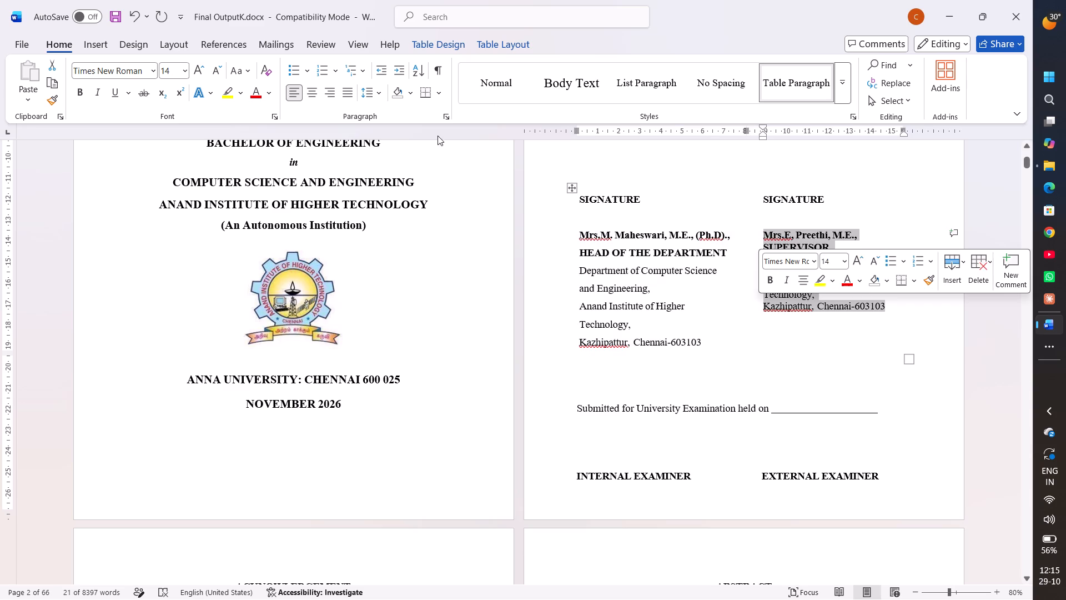
pyautogui.click(380, 91)
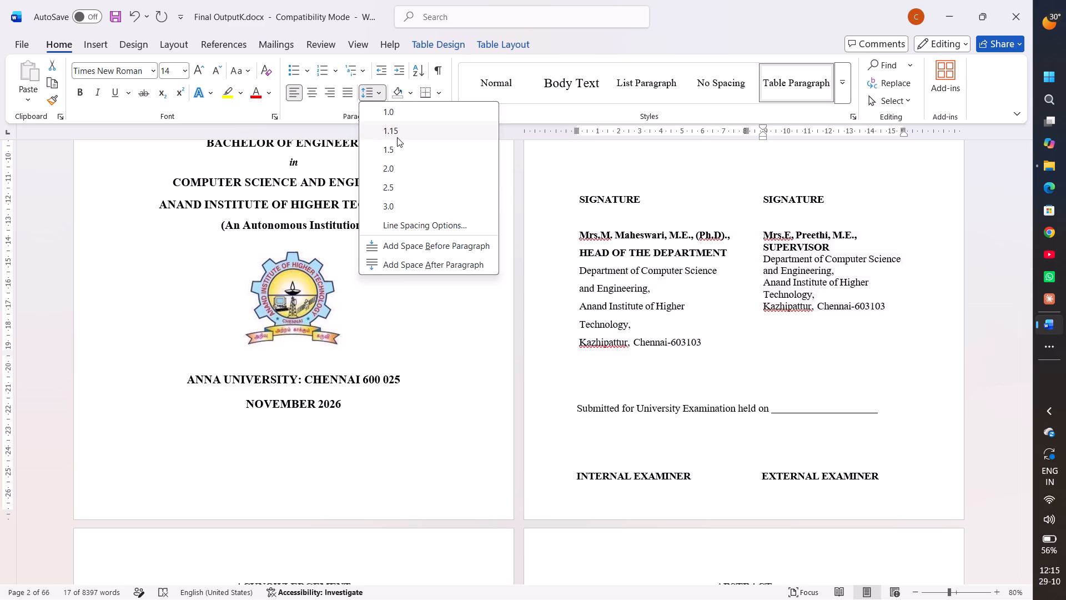
pyautogui.click(398, 148)
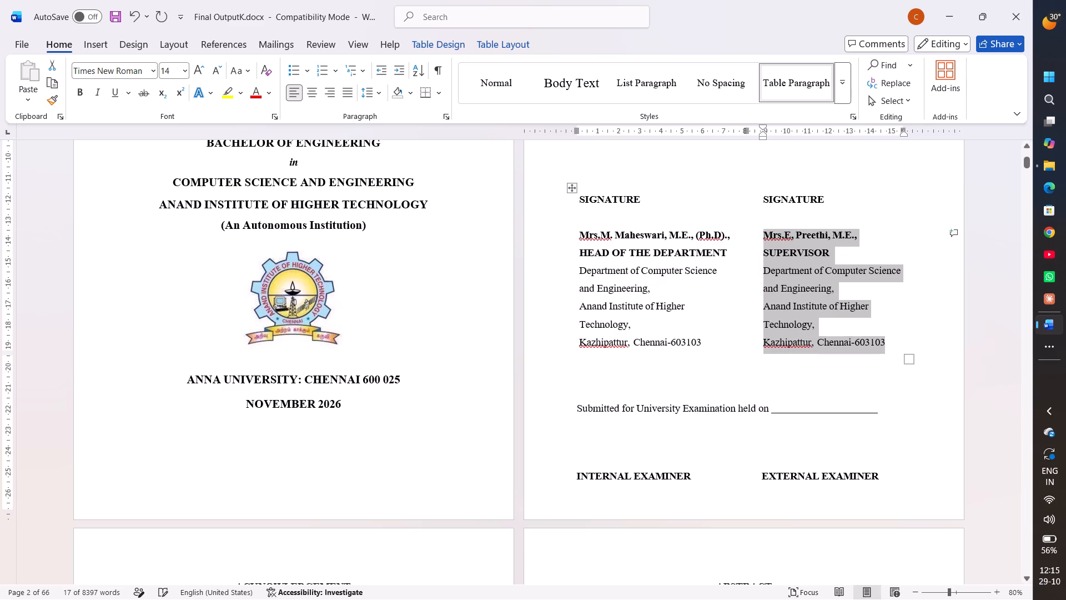
# Replace "we" with "I" in the Acknowledgement's opening sentence, so it reads "First and foremost, I thank the Almighty".
pyautogui.scroll(-3, 683, 307)
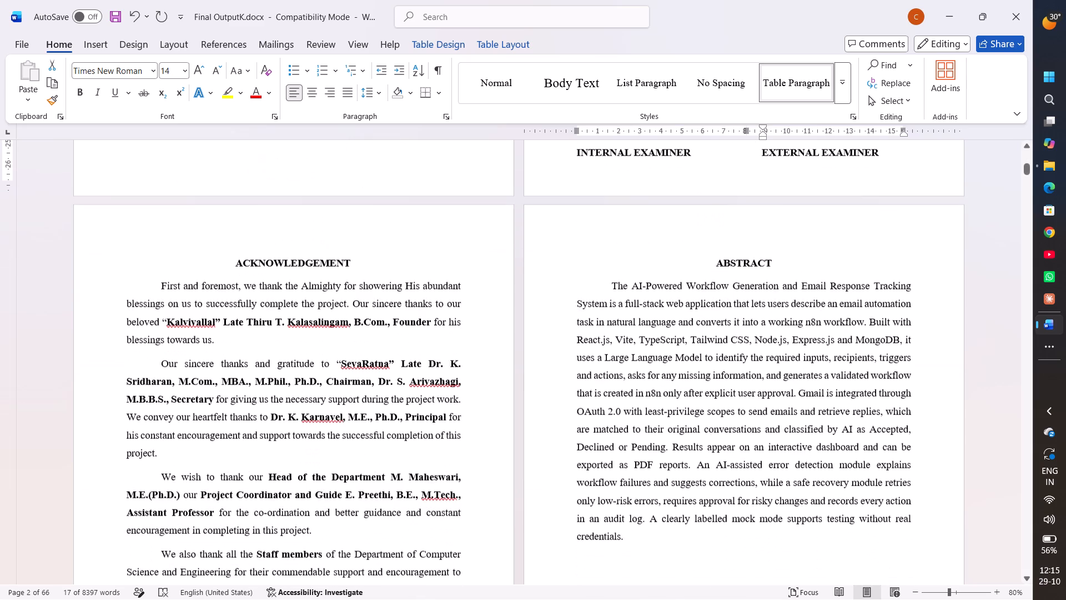
pyautogui.scroll(-3, 683, 307)
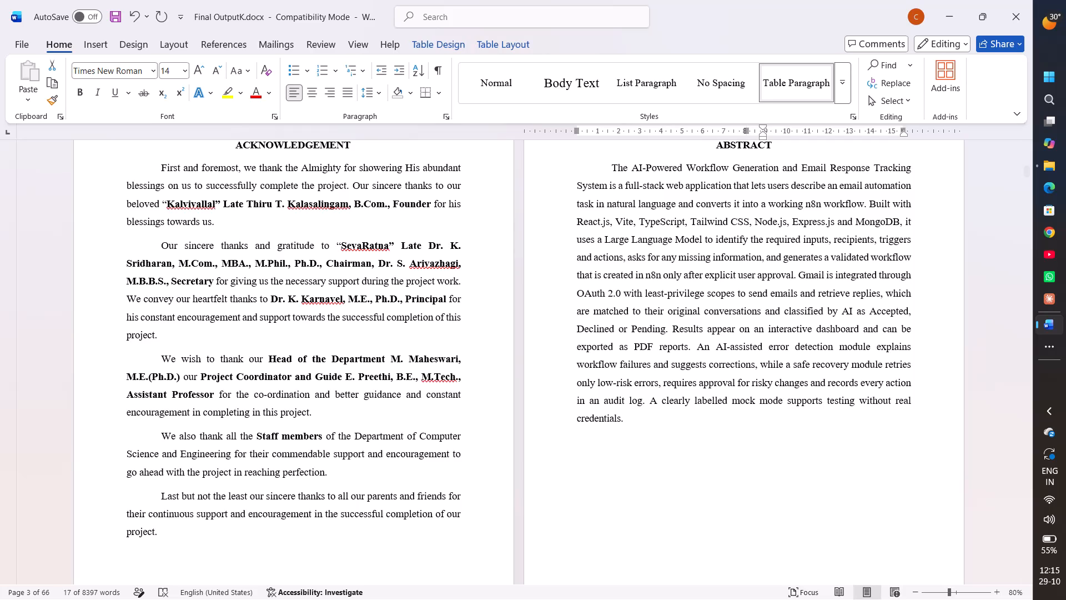
pyautogui.click(250, 166)
pyautogui.press('Right')
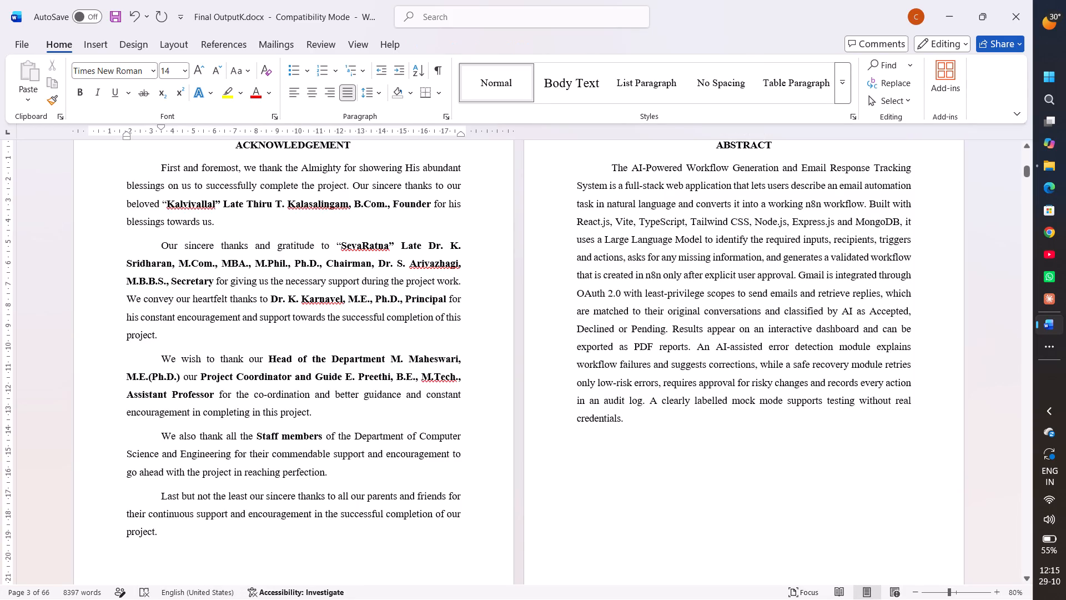
pyautogui.press('BackSpace')
pyautogui.press('BackSpace')
pyautogui.hotkey('shift', 'i')
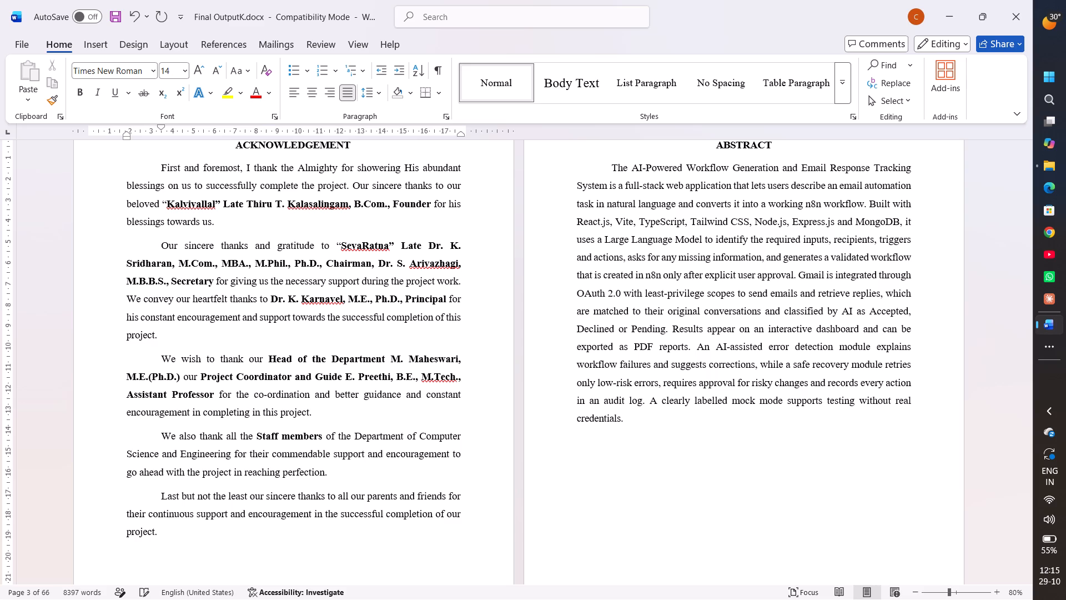
# Replace "Our" with "I" before "sincere thanks to our beloved" in the first Acknowledgement paragraph.
pyautogui.moveTo(353, 188); pyautogui.dragTo(363, 188)
pyautogui.moveTo(363, 188); pyautogui.dragTo(370, 188)
pyautogui.press('BackSpace')
pyautogui.hotkey('shift', 'i')
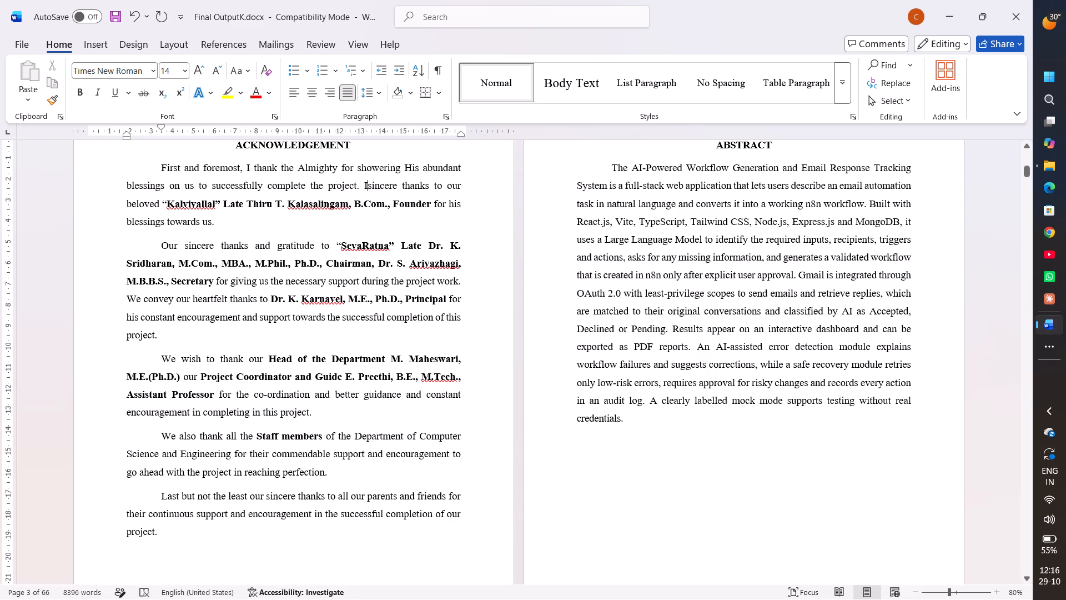
pyautogui.press('space')
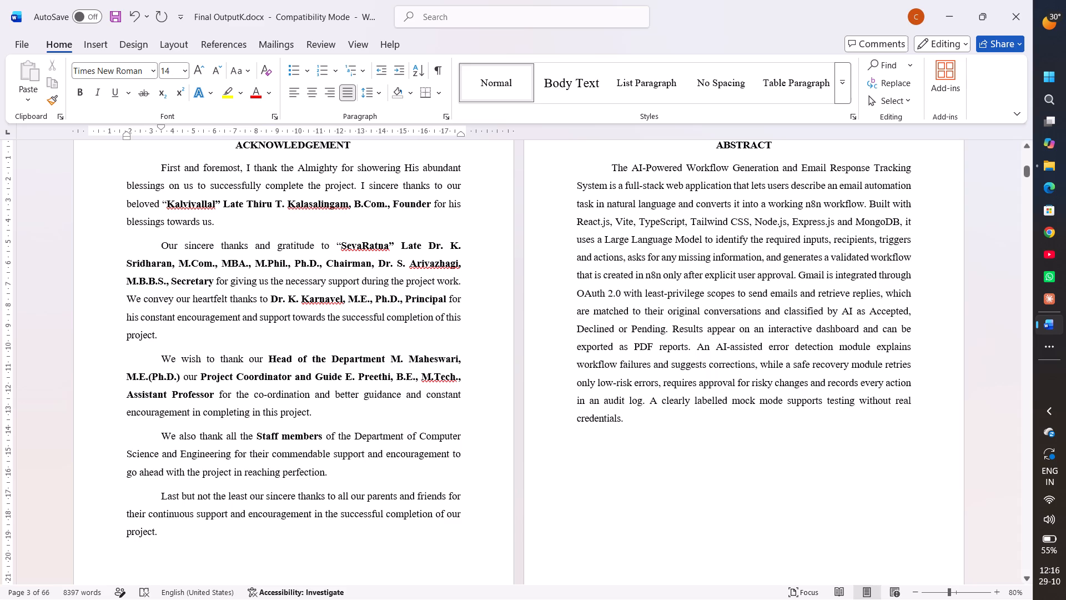
# Replace "Our" with "I" at the start of the second Acknowledgement paragraph, before "sincere thanks and gratitude".
pyautogui.moveTo(161, 243); pyautogui.dragTo(177, 248)
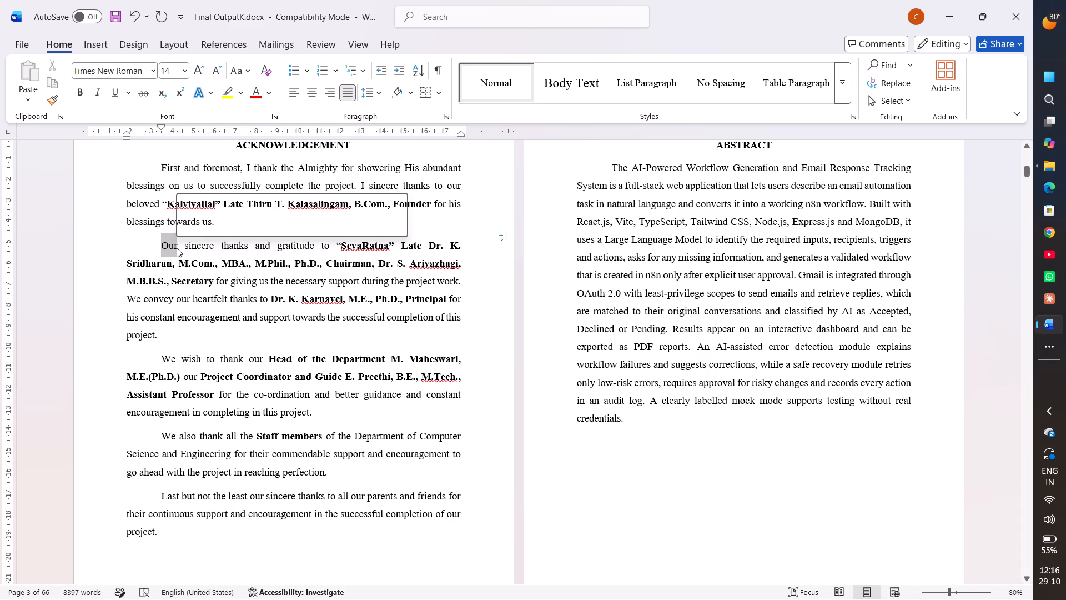
pyautogui.hotkey('shift', 'i')
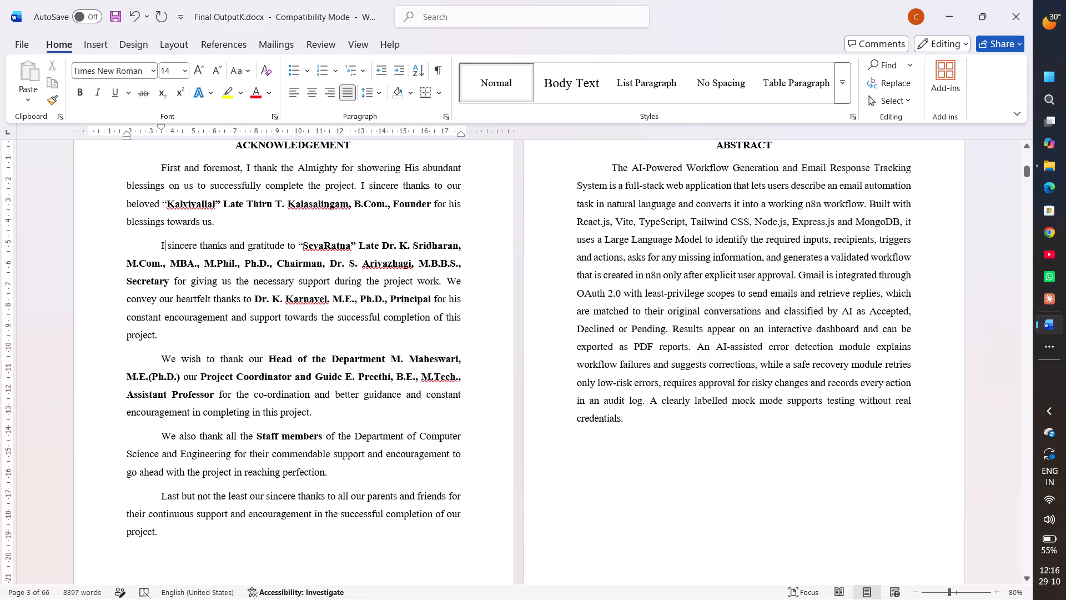
# Replace "We" with "I" at the start of the third Acknowledgement paragraph, before "wish to thank our Head of the Department".
pyautogui.moveTo(163, 357); pyautogui.dragTo(166, 357)
pyautogui.moveTo(166, 357); pyautogui.dragTo(174, 357)
pyautogui.hotkey('shift', 'i')
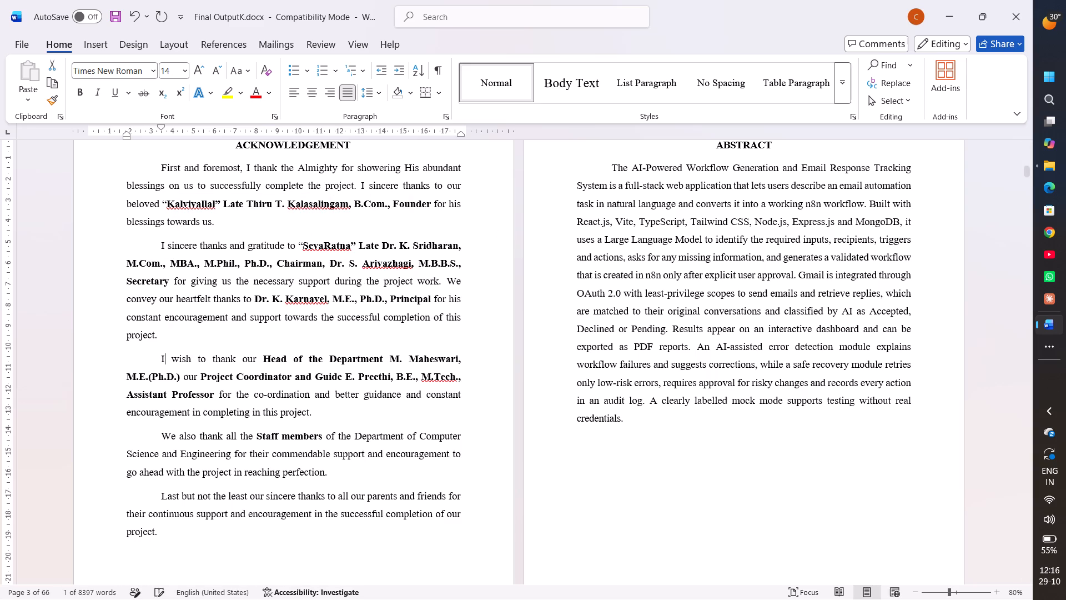
# Replace "We" with "I" before "also thank all the Staff members" in the fourth Acknowledgement paragraph, and save the document.
pyautogui.scroll(-1, 174, 357)
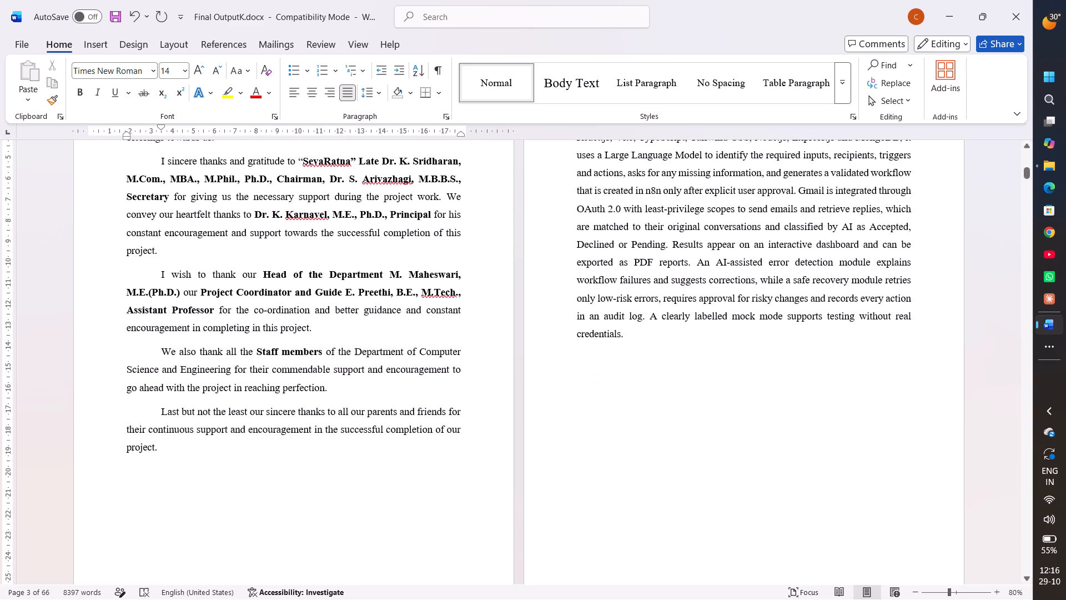
pyautogui.moveTo(160, 351); pyautogui.dragTo(174, 352)
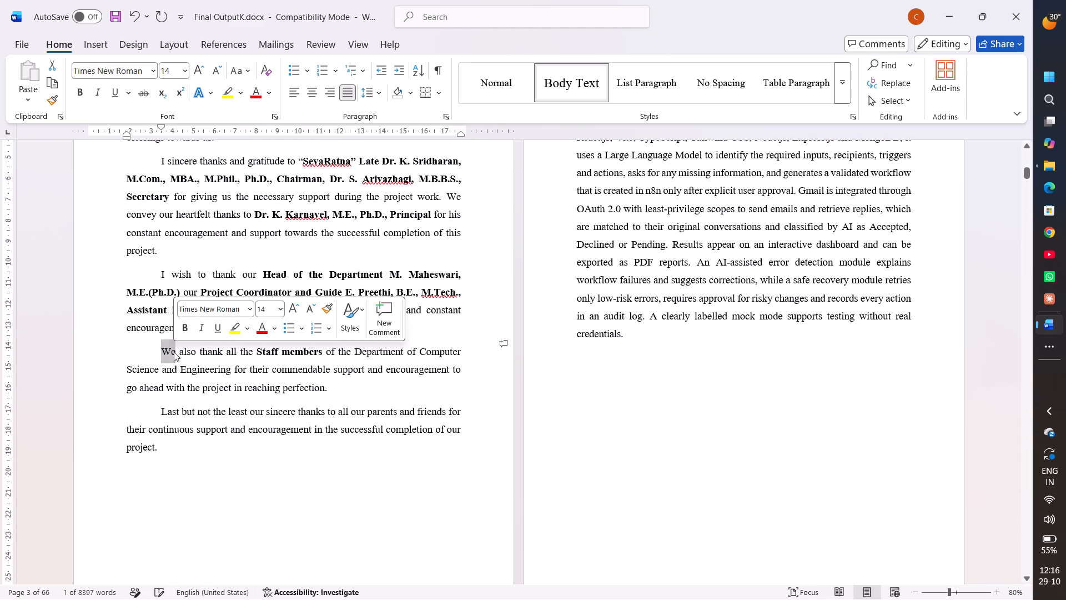
pyautogui.hotkey('shift', 'i')
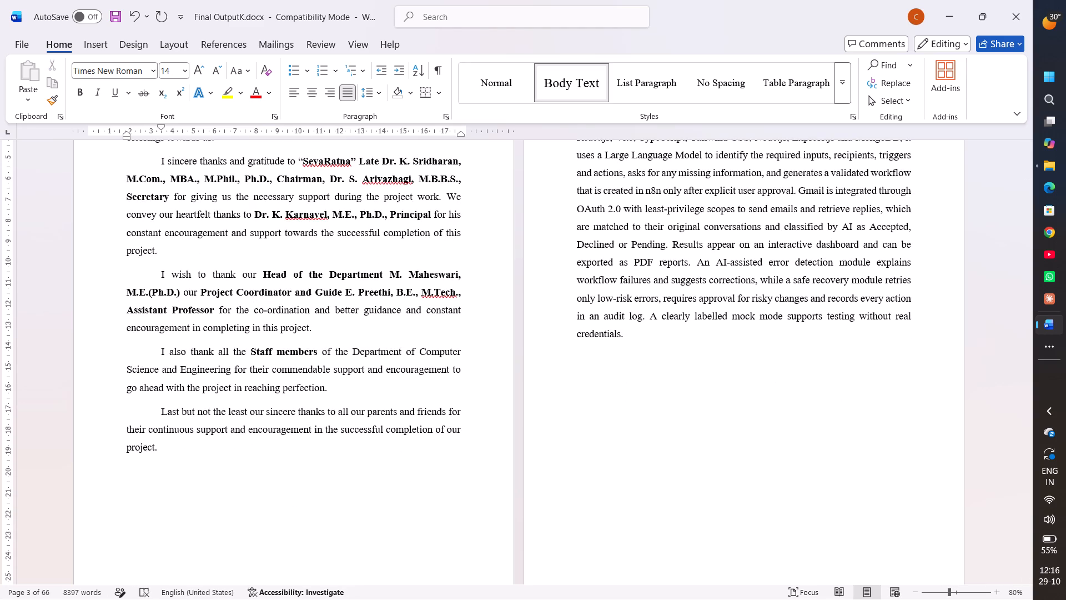
pyautogui.hotkey('ctrl', 's')
# Add a new line directly below the ABSTRACT heading and enter "1" on it.
pyautogui.scroll(2, 618, 341)
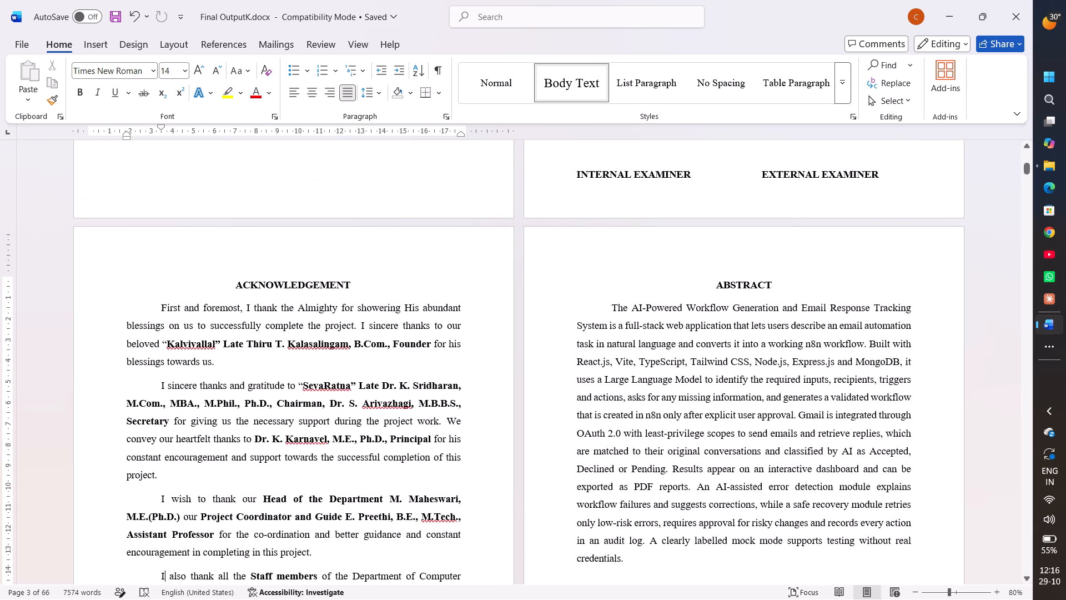
pyautogui.click(793, 287)
pyautogui.press('Return')
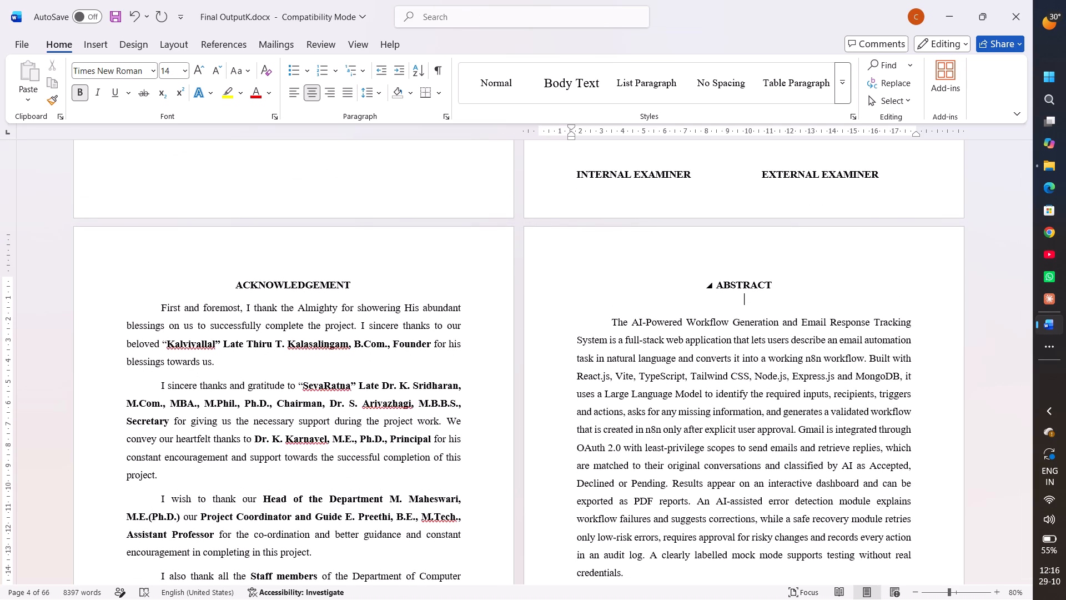
pyautogui.scroll(-1, 793, 287)
pyautogui.press('1')
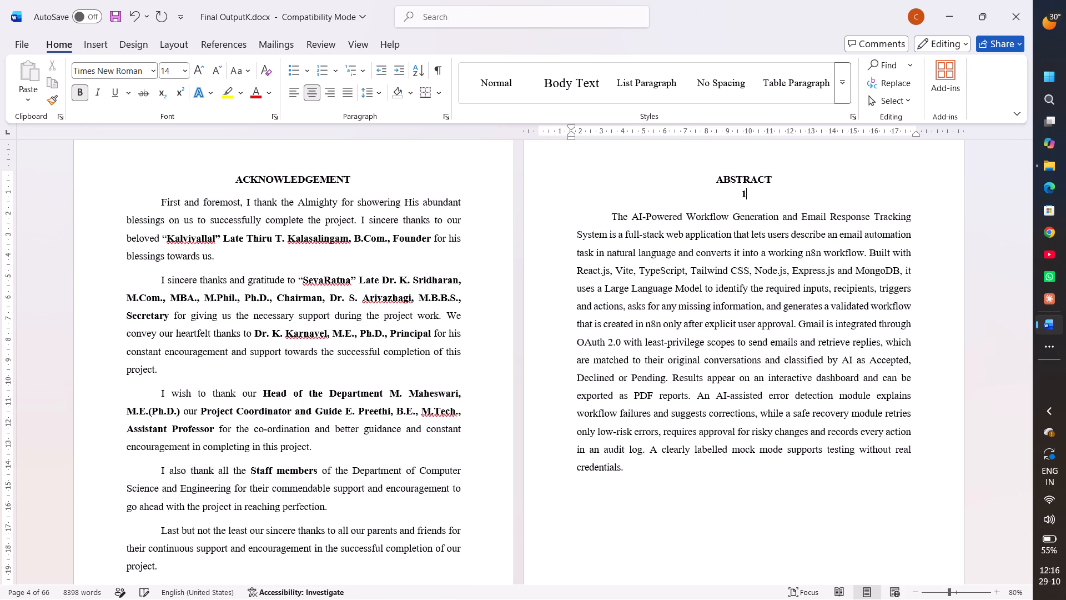
# Review the Acknowledgement, Abstract and Table of Contents pages, checking their wording and layout.
pyautogui.scroll(-2, 793, 287)
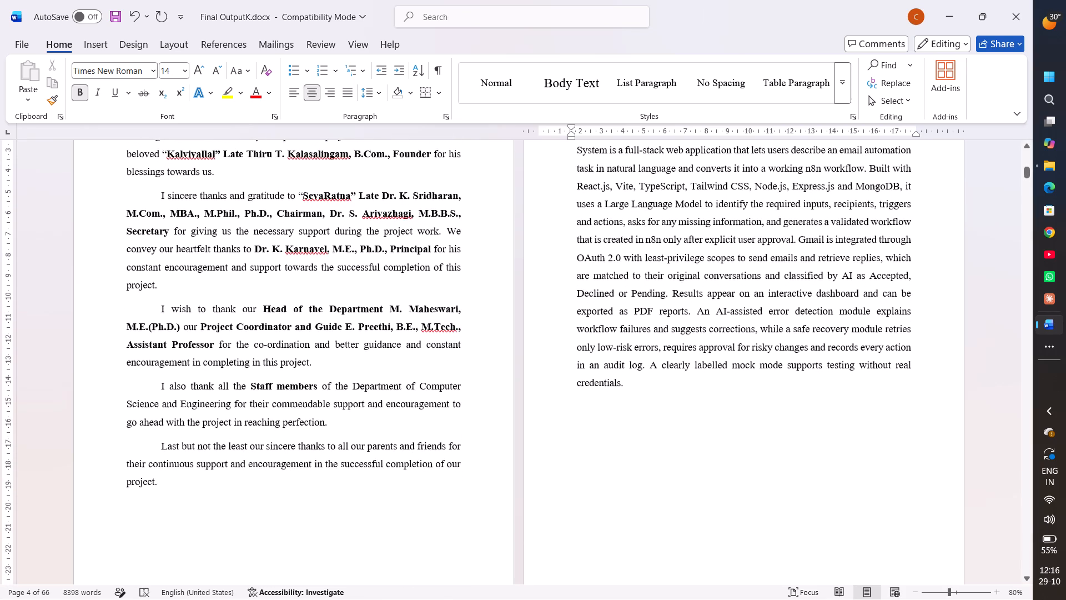
pyautogui.scroll(-1, 691, 349)
pyautogui.scroll(1, 691, 349)
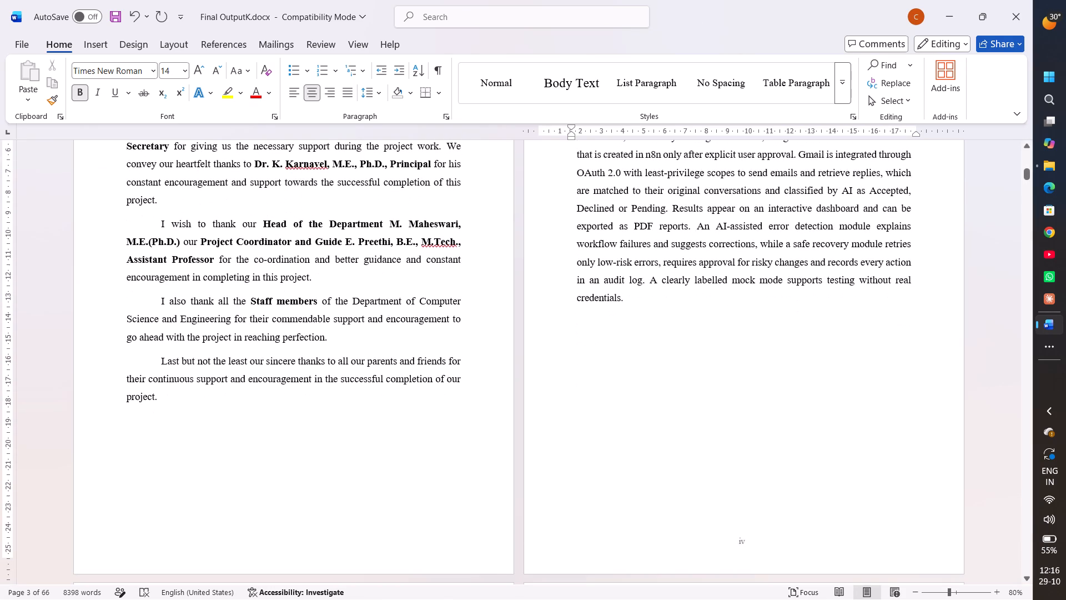
pyautogui.scroll(1, 691, 349)
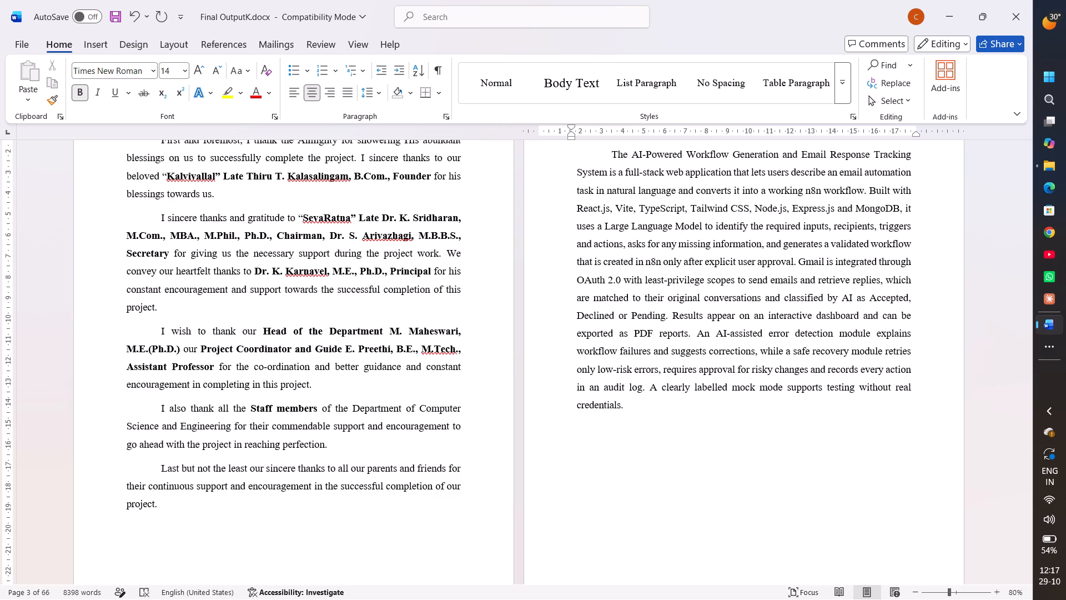
pyautogui.scroll(-5, 691, 349)
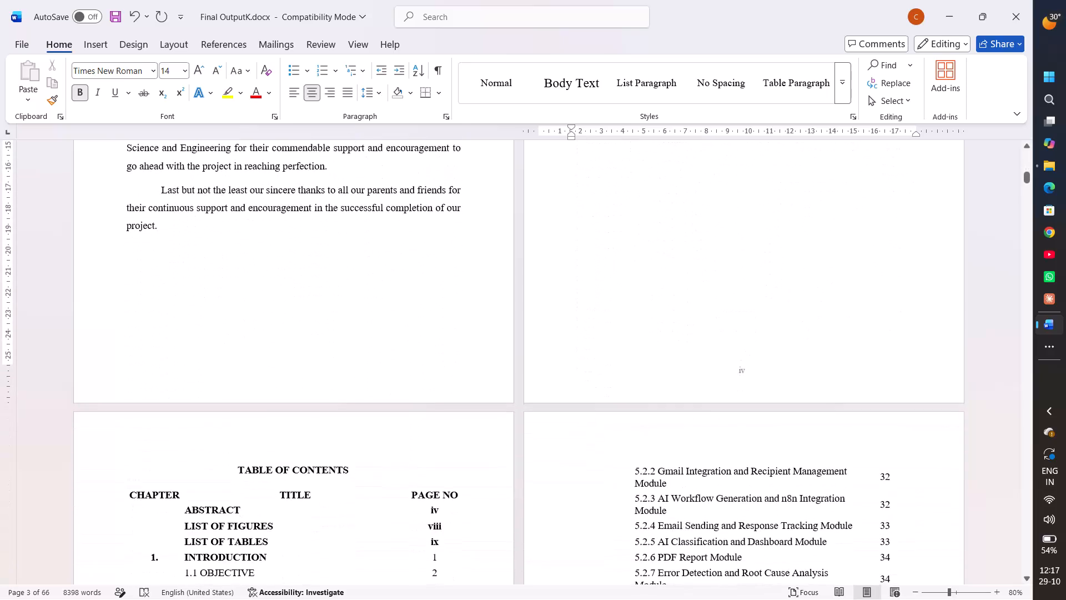
pyautogui.scroll(-4, 696, 327)
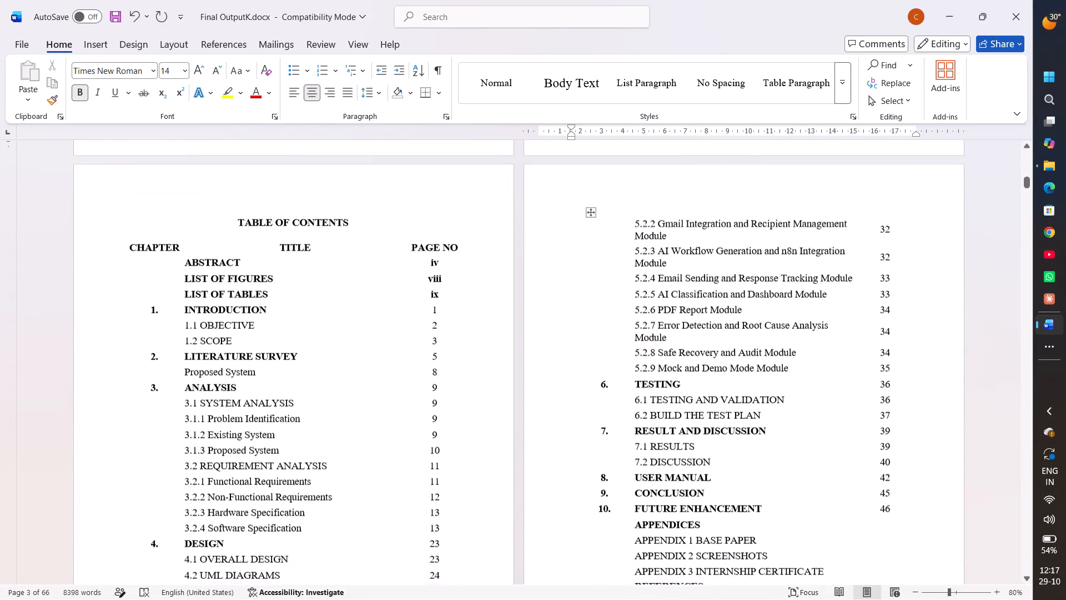
pyautogui.scroll(-1, 700, 311)
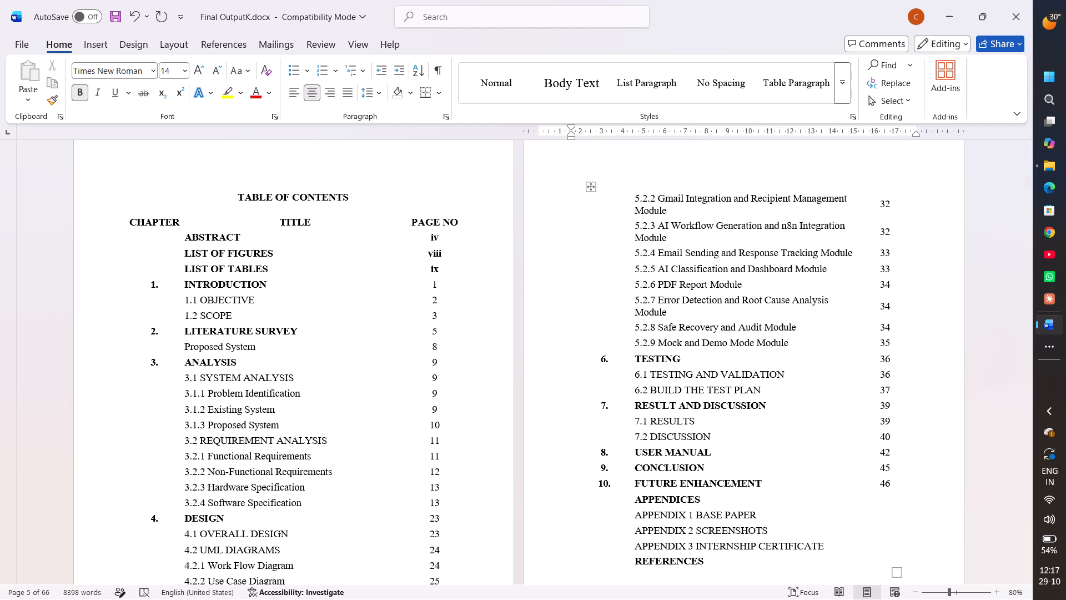
pyautogui.scroll(-1, 700, 307)
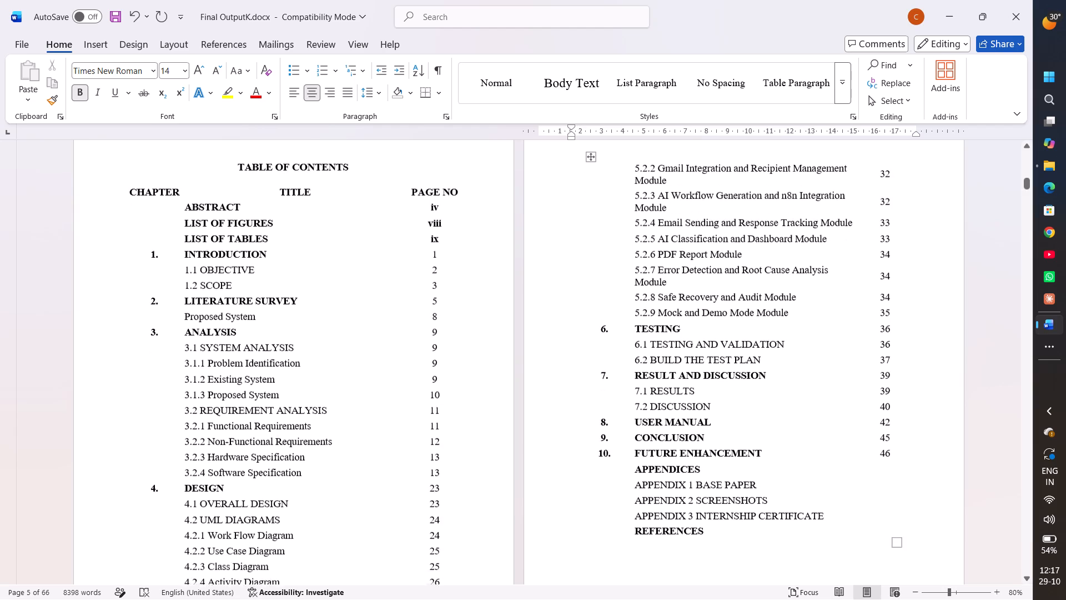
pyautogui.scroll(-3, 700, 307)
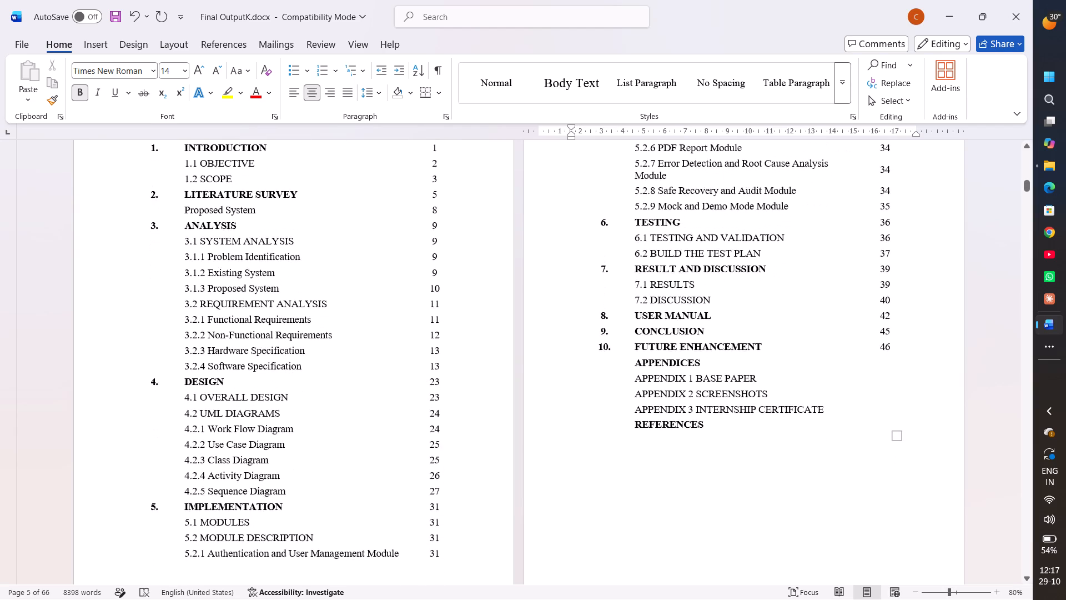
pyautogui.scroll(-2, 700, 307)
# Set the line spacing of the whole List of Figures table, including its header row, to 1.5.
pyautogui.scroll(-3, 700, 307)
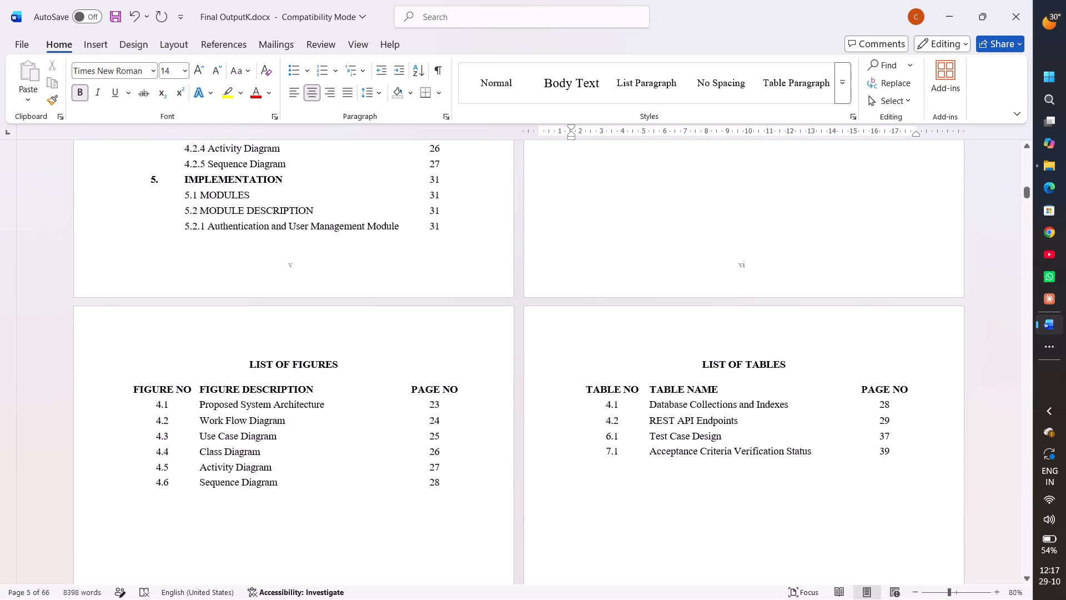
pyautogui.scroll(-1, 700, 307)
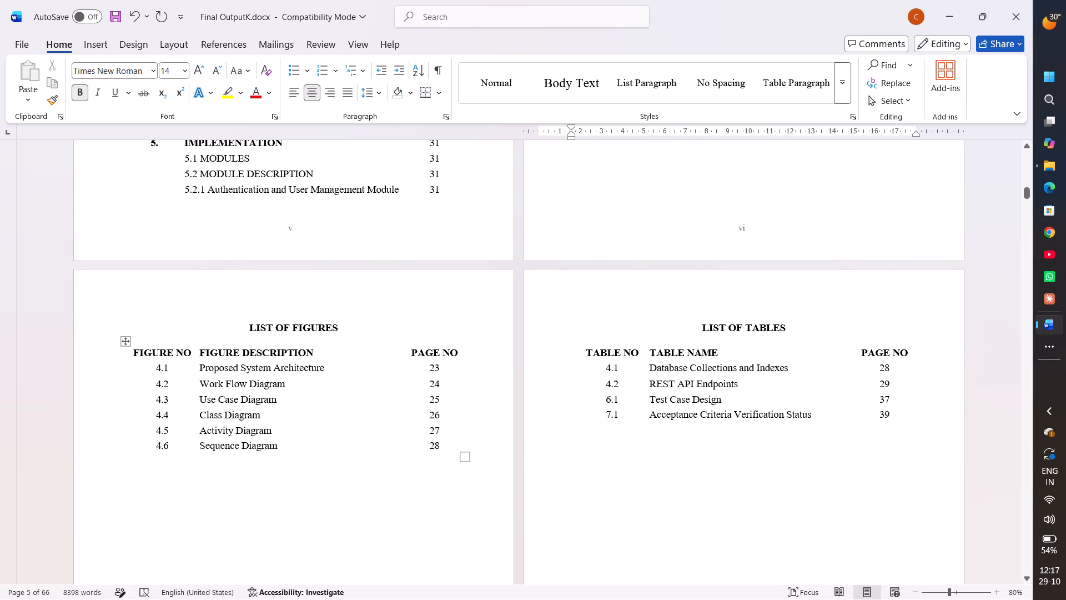
pyautogui.moveTo(157, 368); pyautogui.dragTo(298, 453)
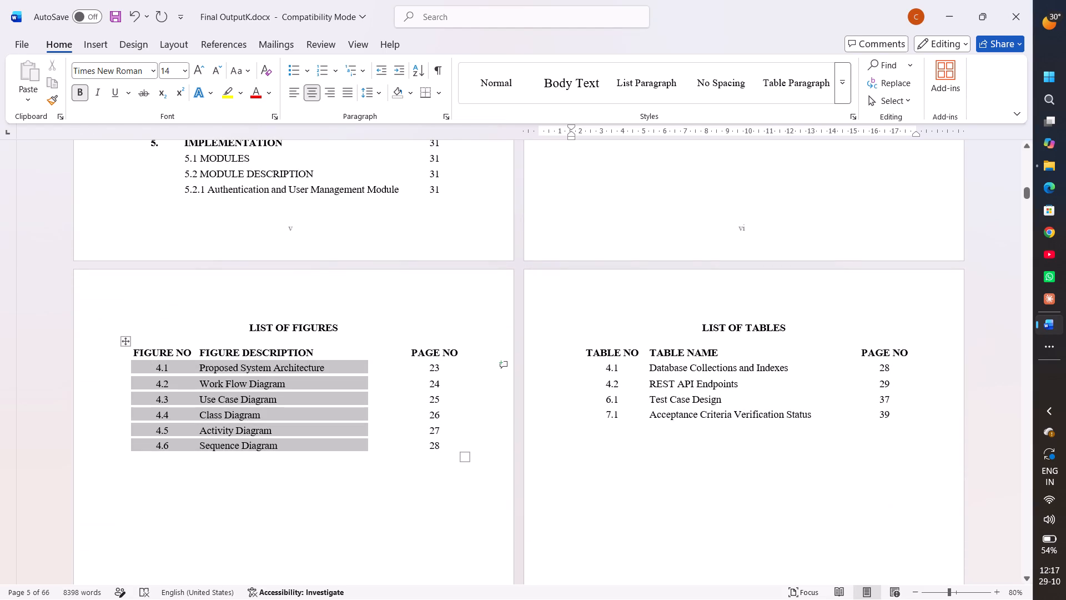
pyautogui.click(197, 396)
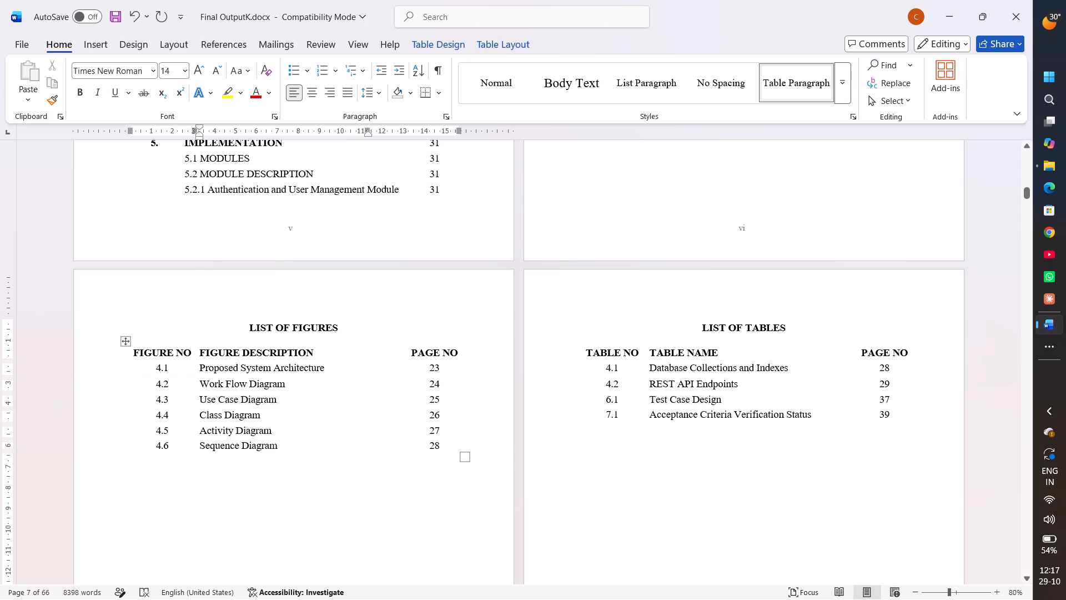
pyautogui.moveTo(132, 351); pyautogui.dragTo(449, 443)
pyautogui.click(382, 93)
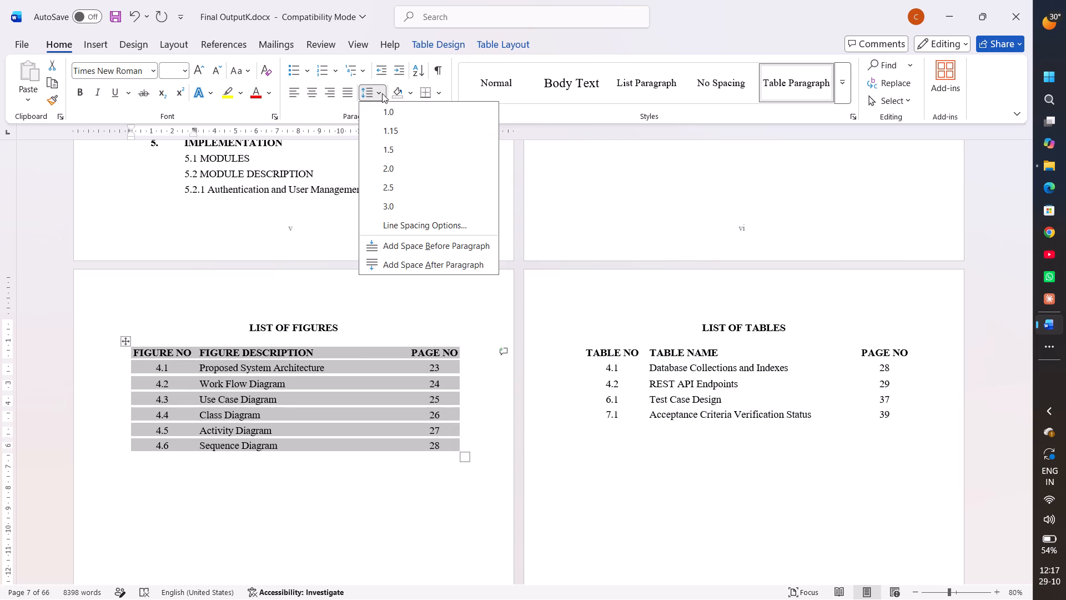
pyautogui.click(391, 146)
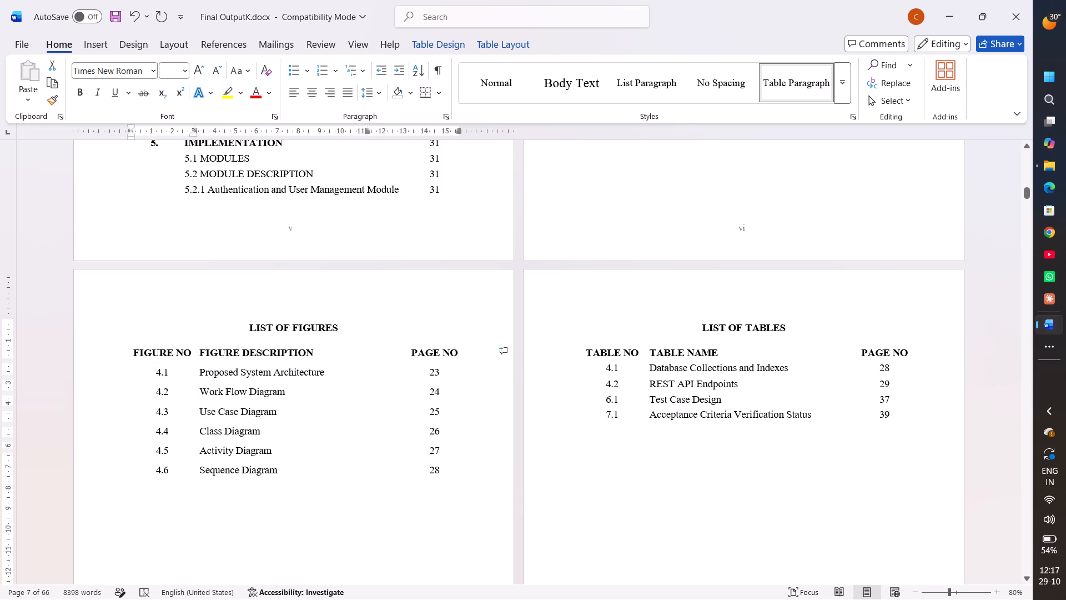
# Set the line spacing of the whole List of Tables table to 1.5.
pyautogui.click(588, 360)
pyautogui.click(588, 352)
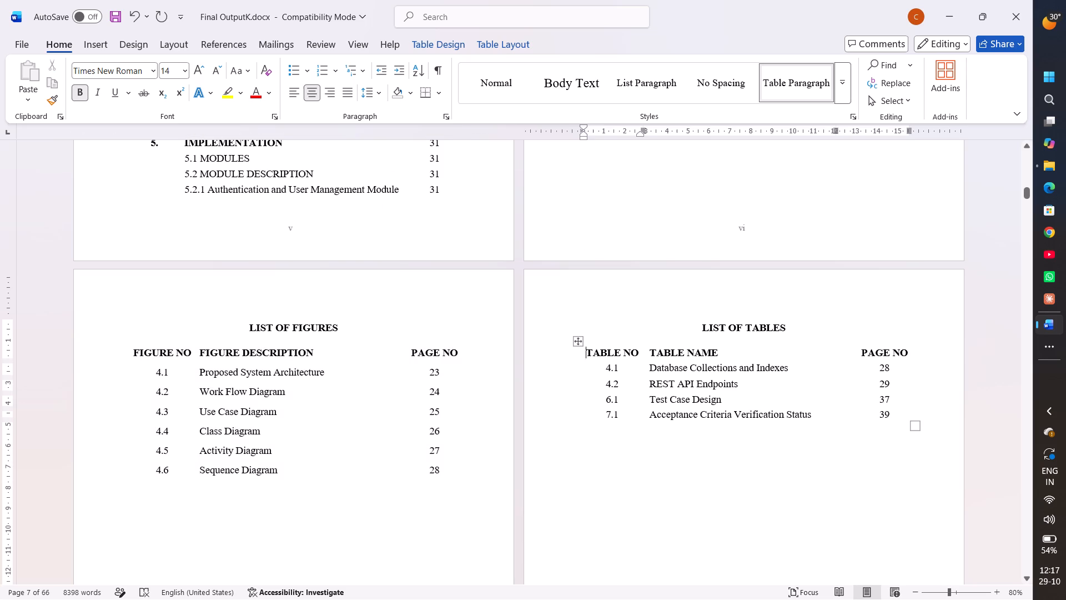
pyautogui.click(579, 342)
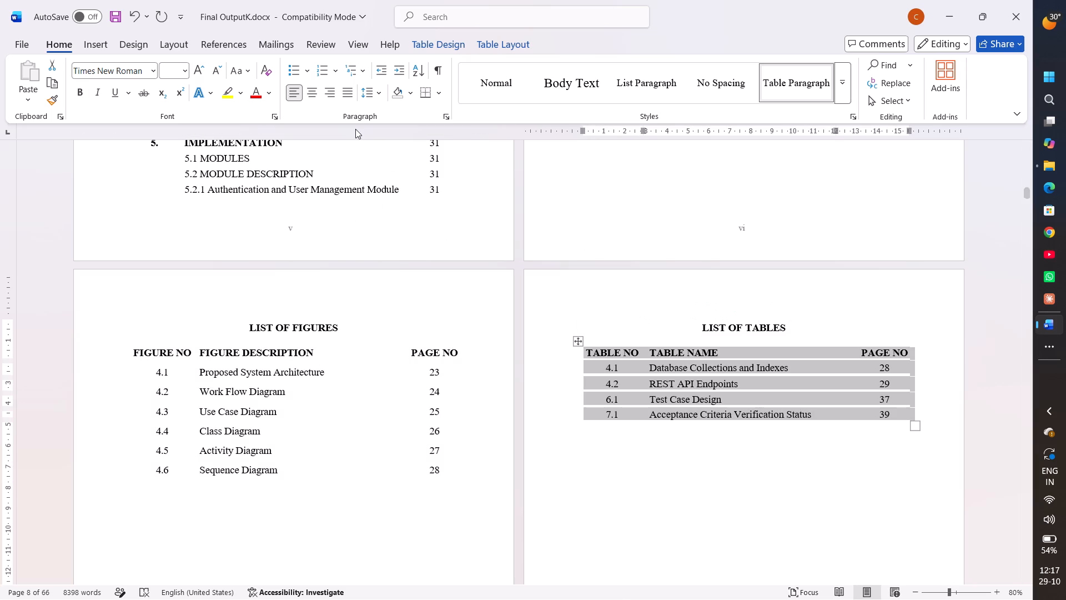
pyautogui.click(375, 99)
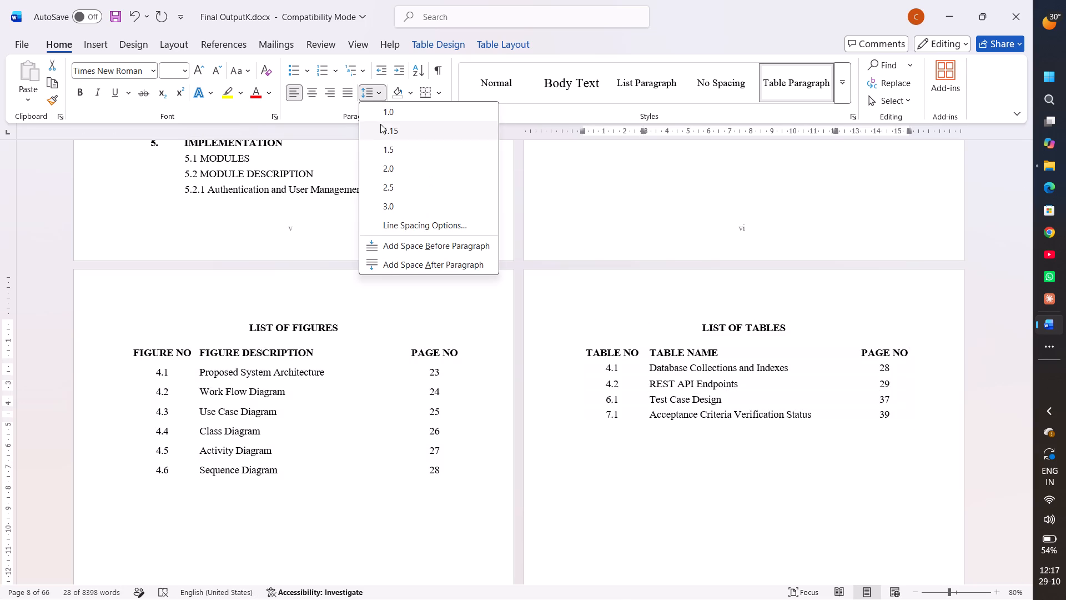
pyautogui.click(384, 153)
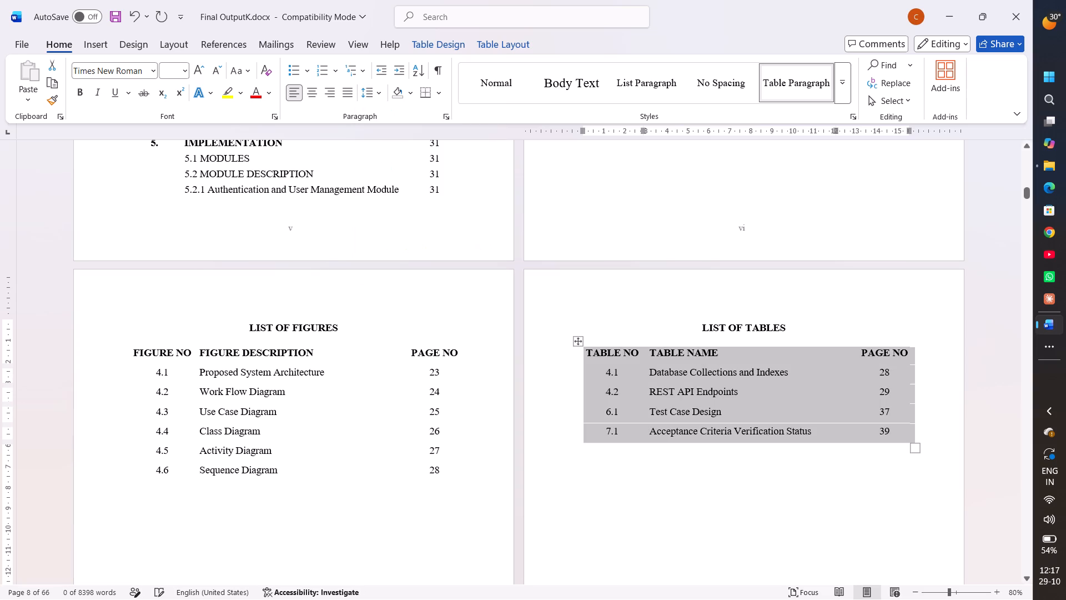
pyautogui.click(670, 314)
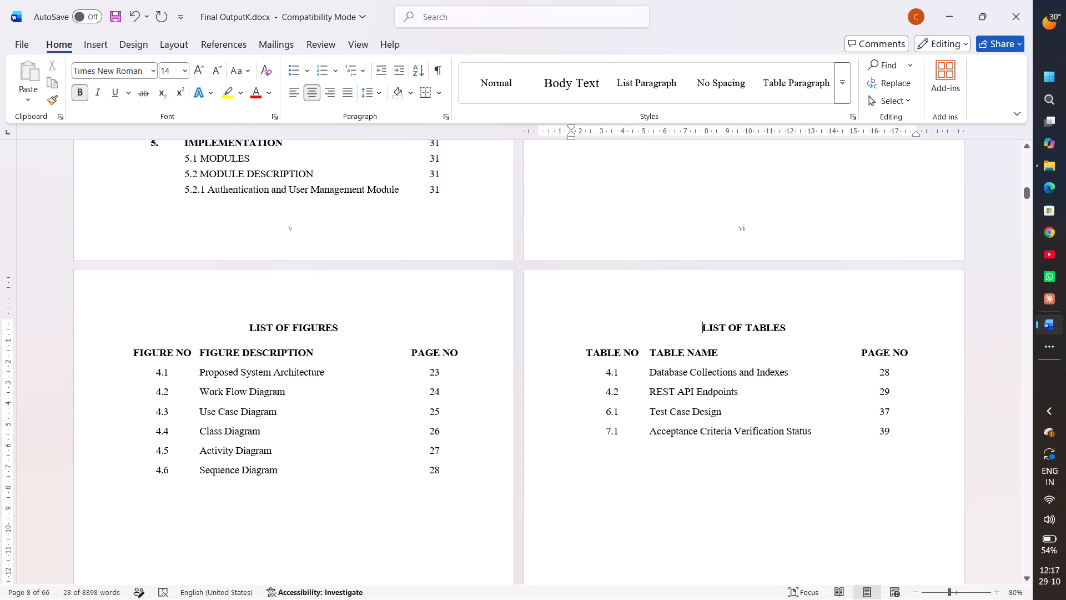
# Set the line spacing of the first Table of Contents table, covering entries up to 5.2.1, to 1.5.
pyautogui.scroll(2, 672, 287)
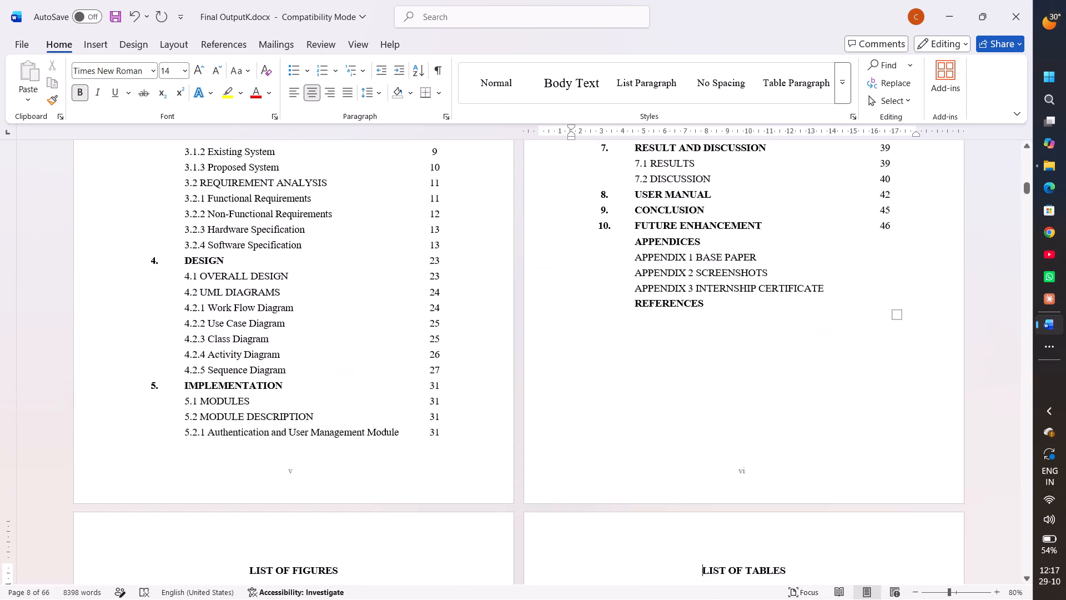
pyautogui.scroll(4, 672, 287)
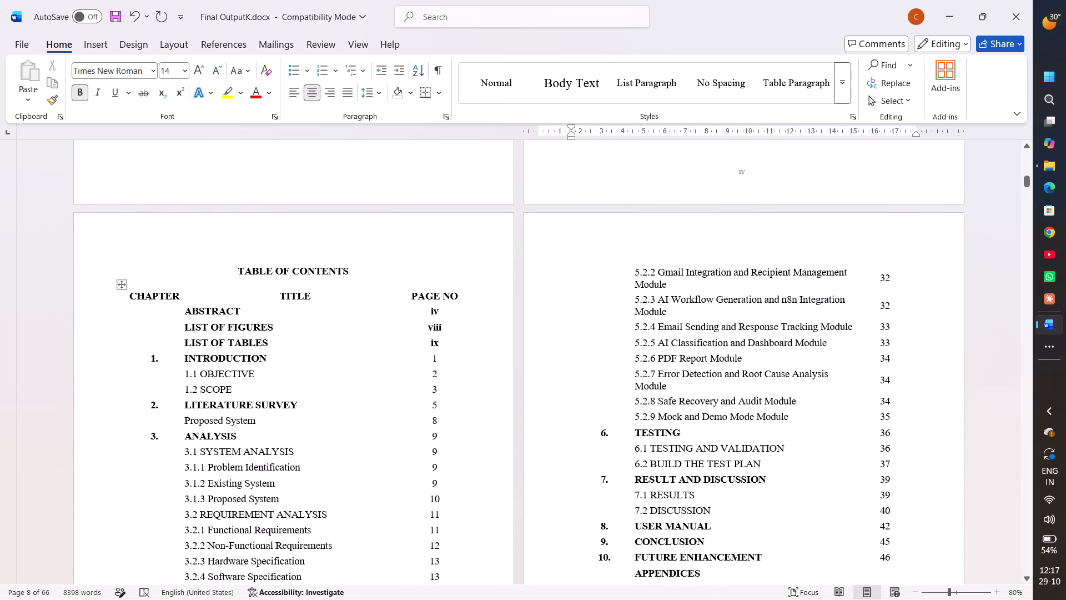
pyautogui.click(121, 286)
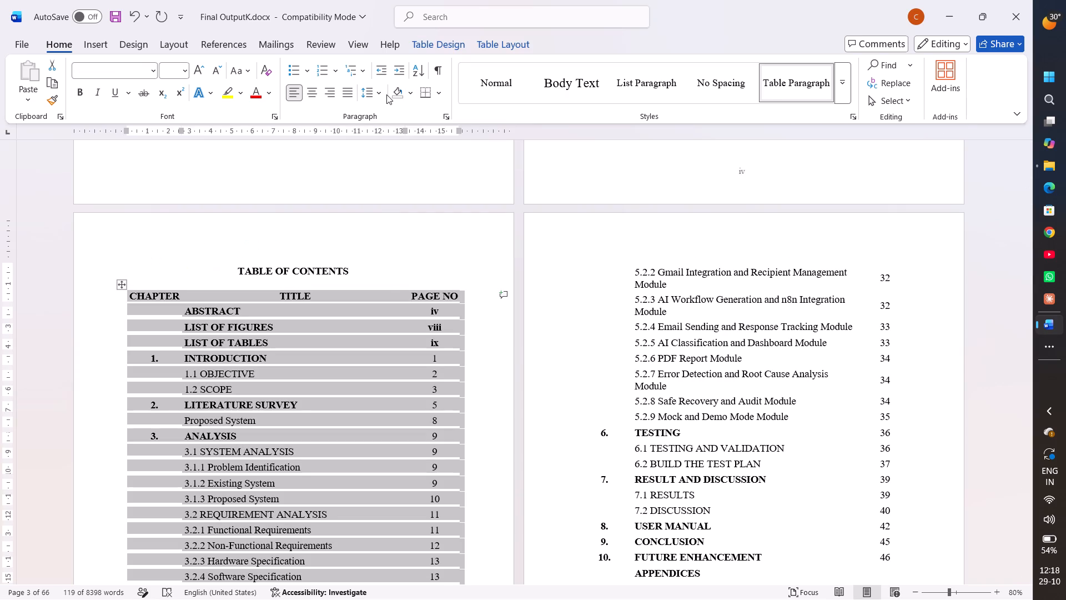
pyautogui.click(377, 95)
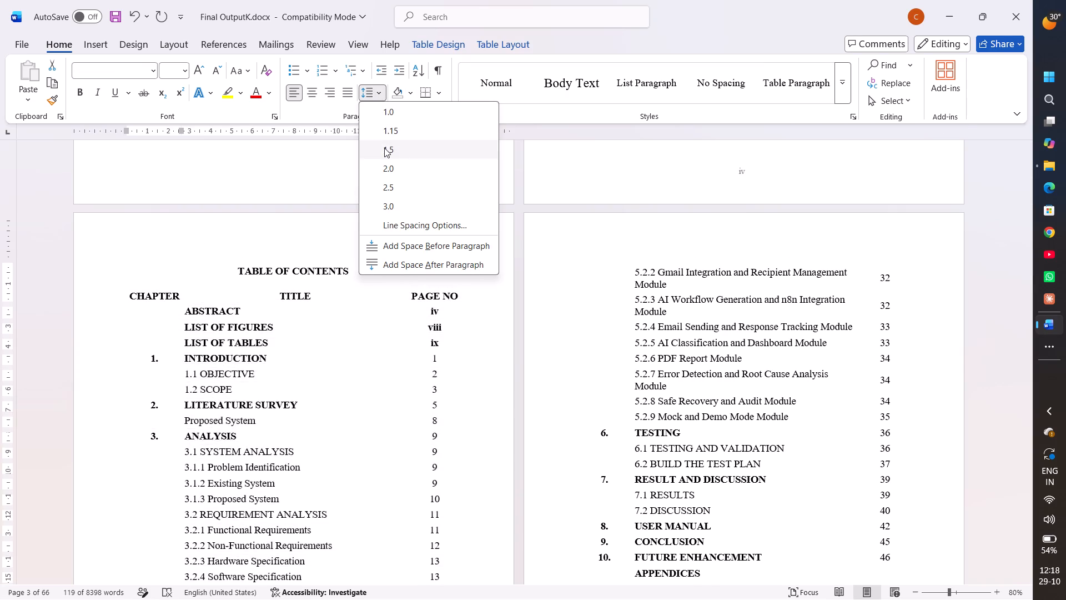
pyautogui.click(384, 148)
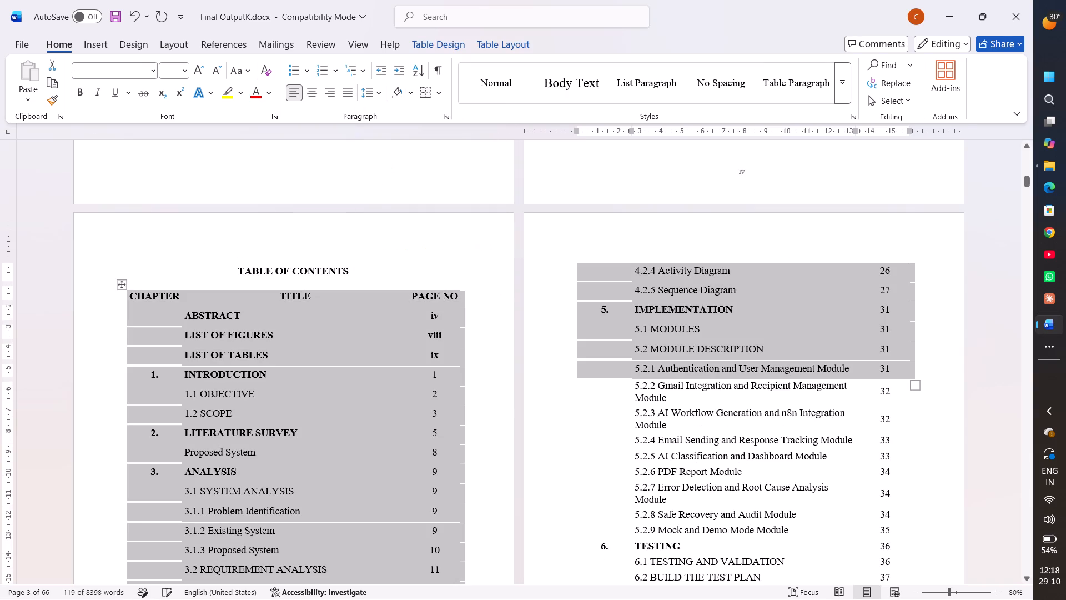
pyautogui.scroll(-1, 707, 359)
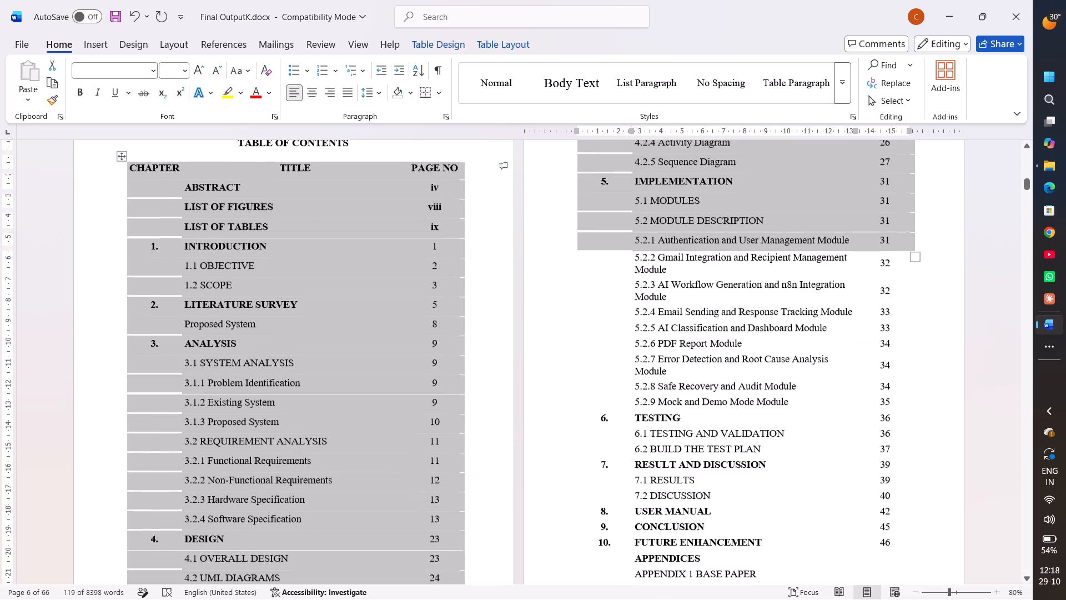
pyautogui.scroll(-1, 707, 359)
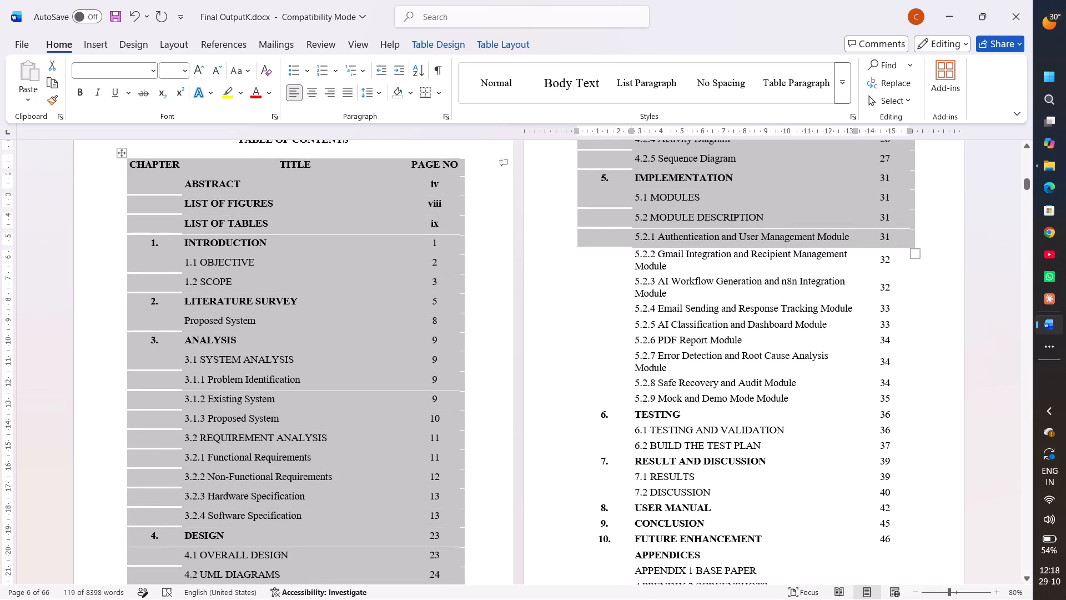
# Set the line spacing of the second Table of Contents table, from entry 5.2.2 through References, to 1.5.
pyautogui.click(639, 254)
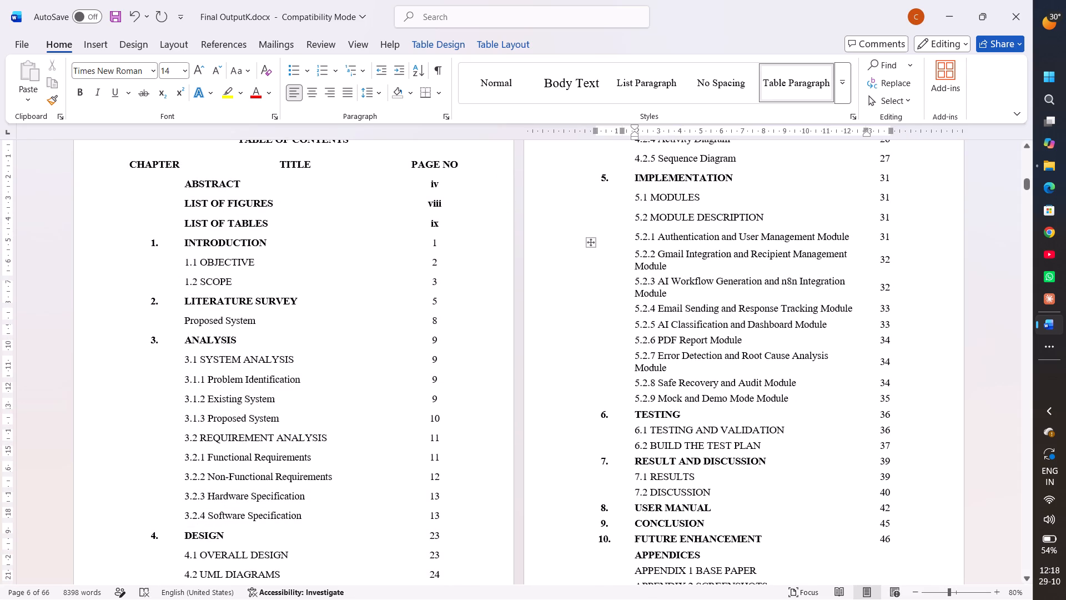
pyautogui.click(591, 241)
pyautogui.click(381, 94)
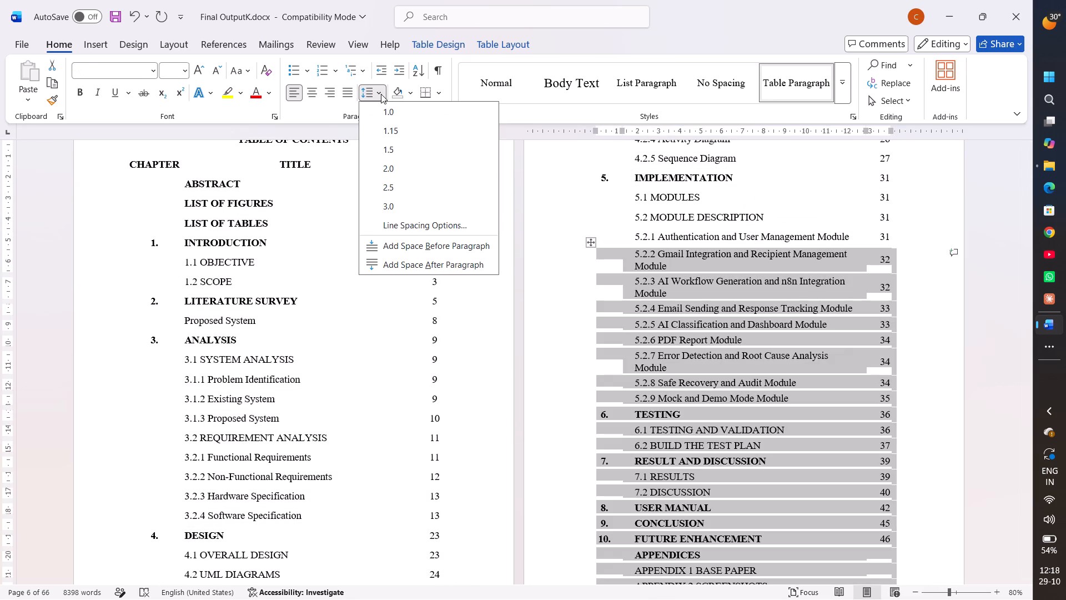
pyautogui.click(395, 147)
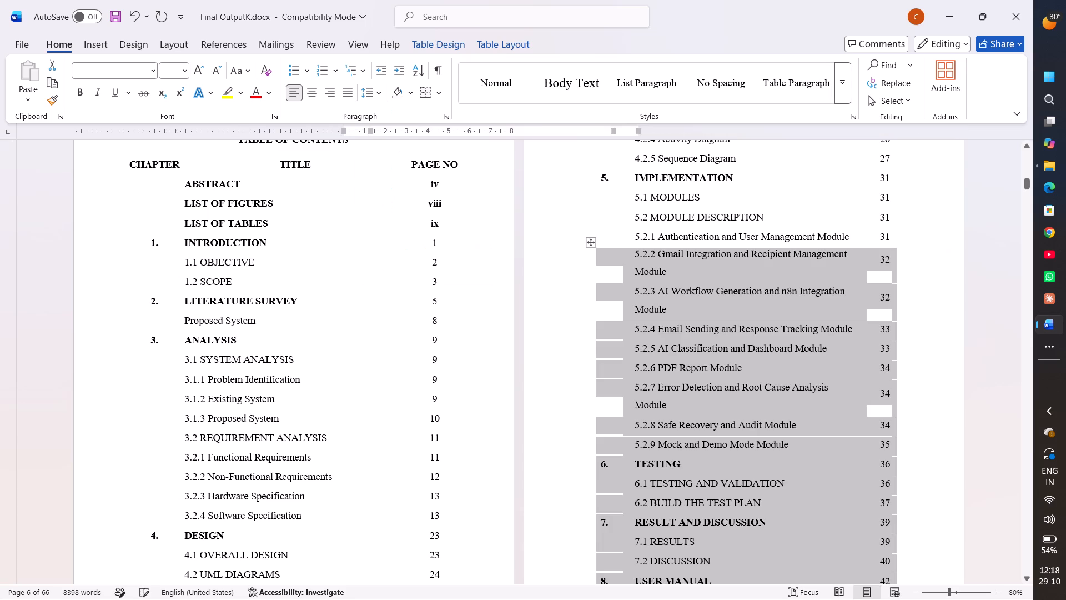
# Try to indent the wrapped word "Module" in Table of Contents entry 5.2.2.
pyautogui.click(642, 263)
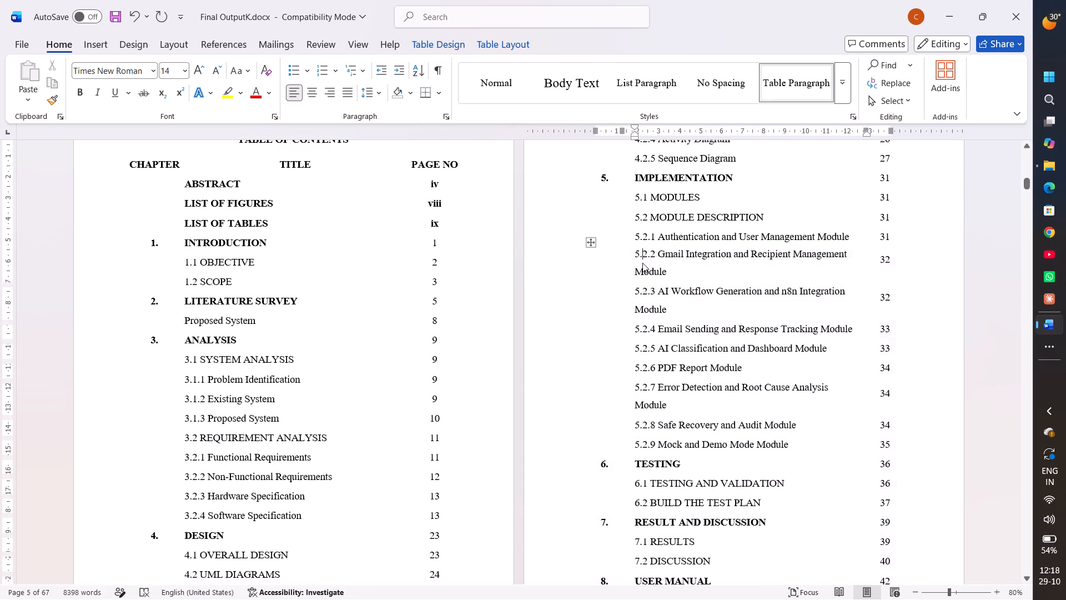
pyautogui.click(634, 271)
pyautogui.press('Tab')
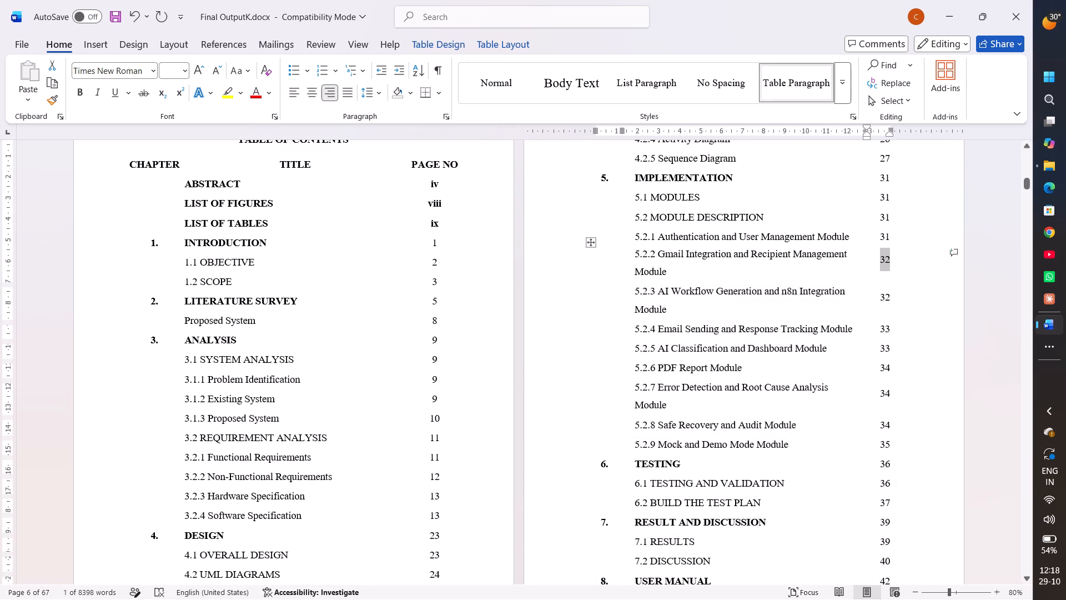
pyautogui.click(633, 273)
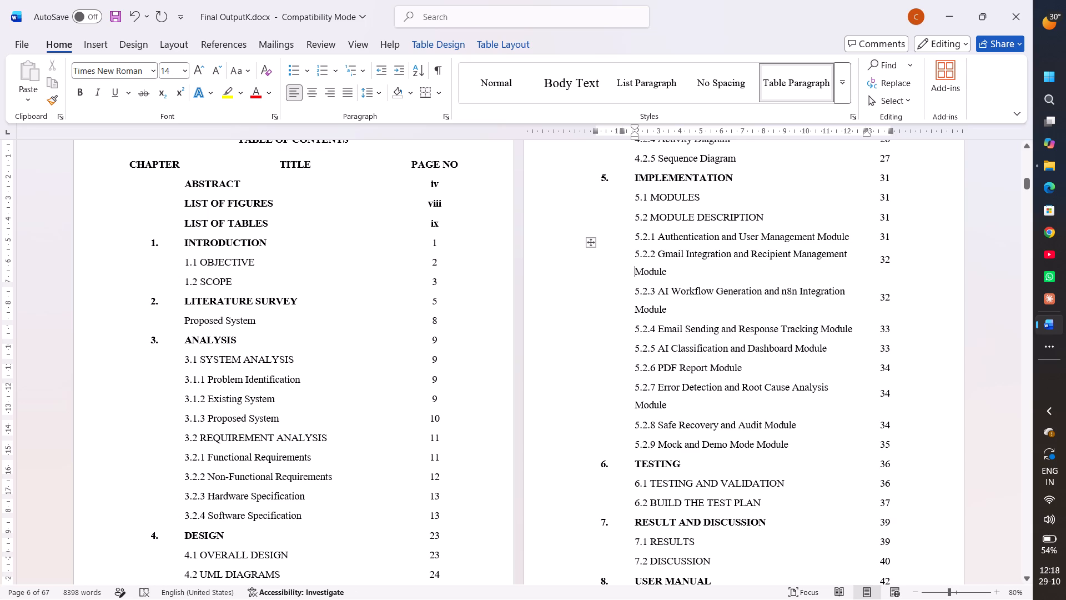
# Check how the Table of Contents flows across pages and undo the 1.5 line spacing on both of its tables.
pyautogui.scroll(-2, 750, 265)
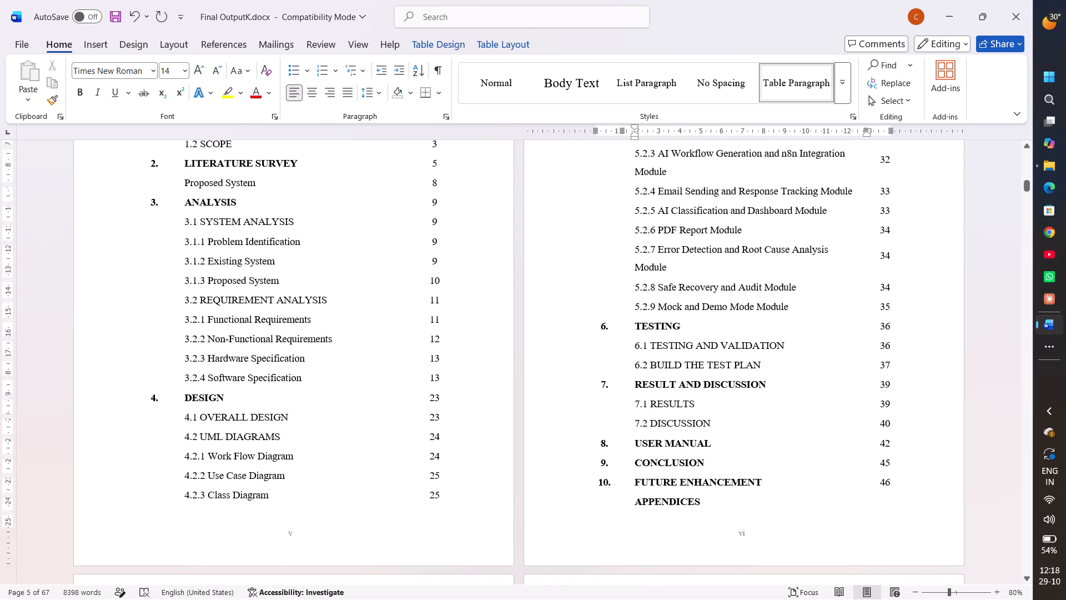
pyautogui.scroll(-1, 750, 265)
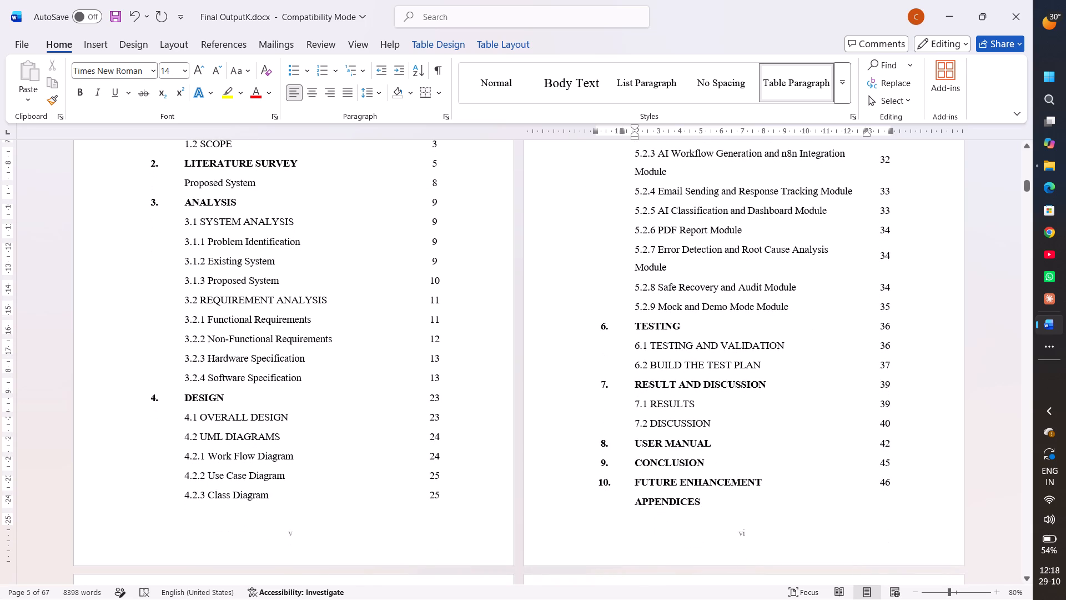
pyautogui.scroll(-3, 750, 265)
pyautogui.scroll(2, 750, 265)
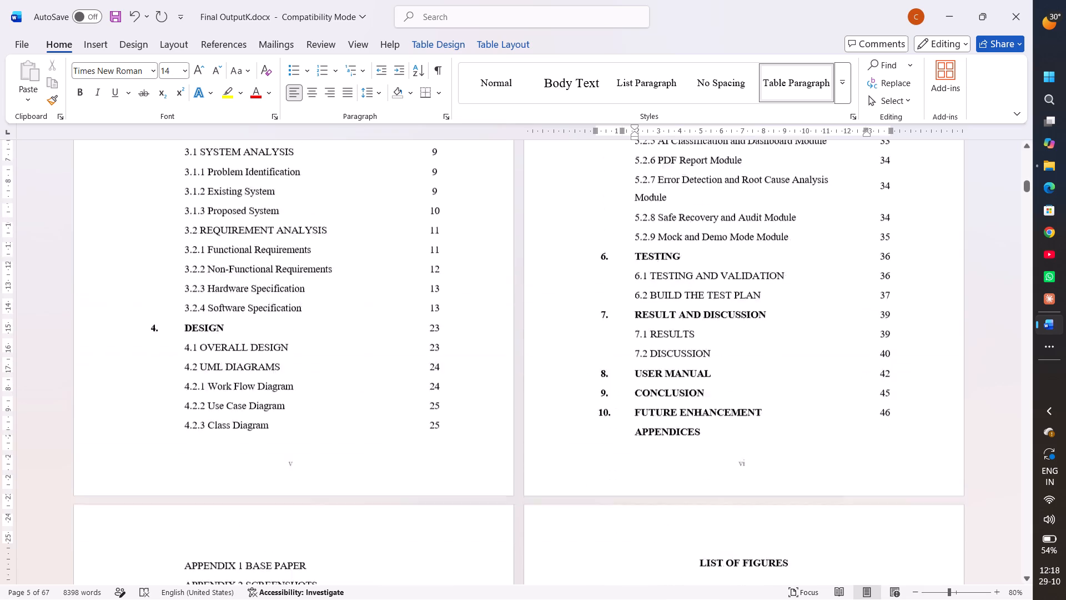
pyautogui.scroll(2, 750, 265)
pyautogui.hotkey('ctrl', 'z')
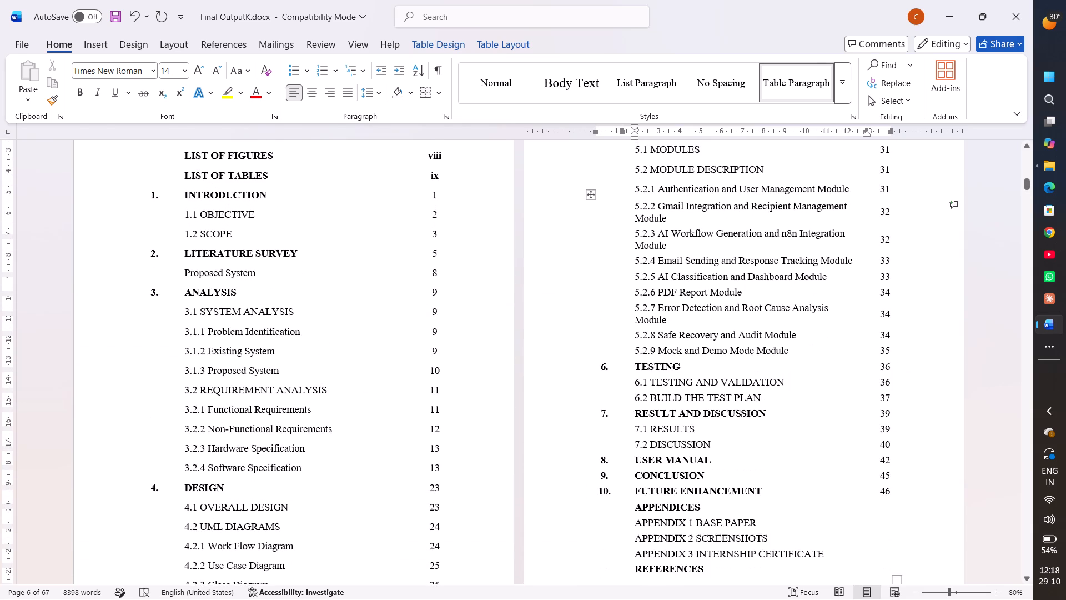
pyautogui.hotkey('ctrl', 'z')
pyautogui.click(750, 265)
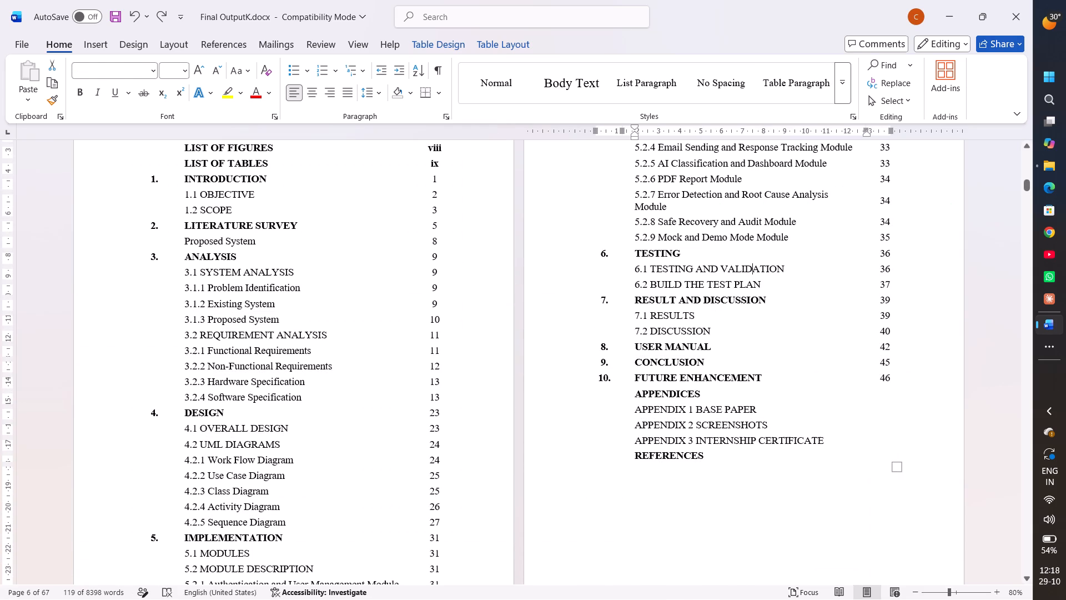
# Review the lists of figures and tables and Chapter 1 Introduction, including the Objective and Scope sections, for layout.
pyautogui.scroll(-3, 796, 356)
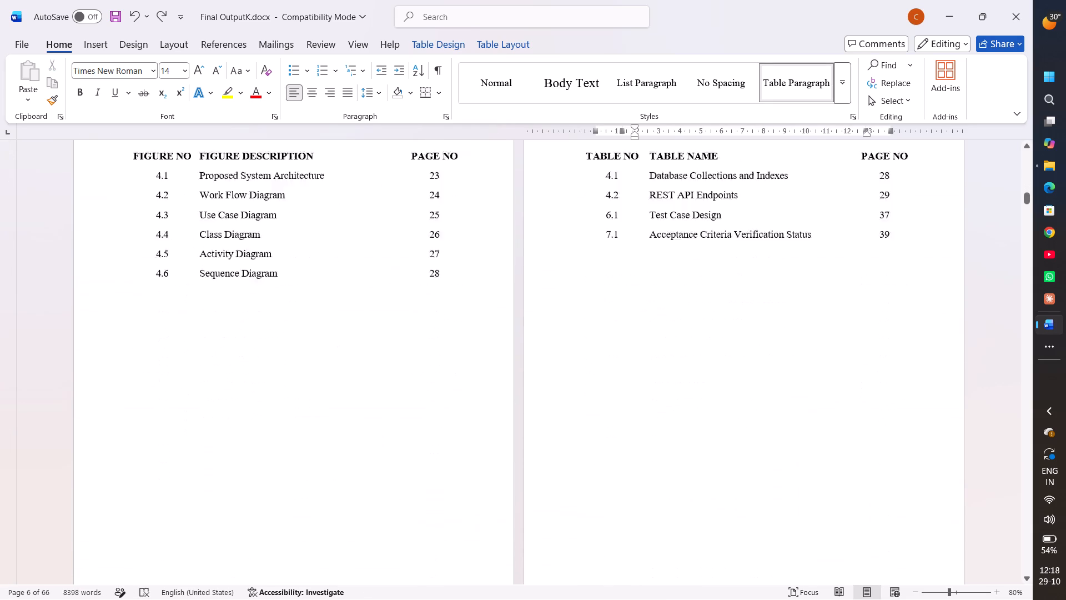
pyautogui.scroll(-5, 796, 356)
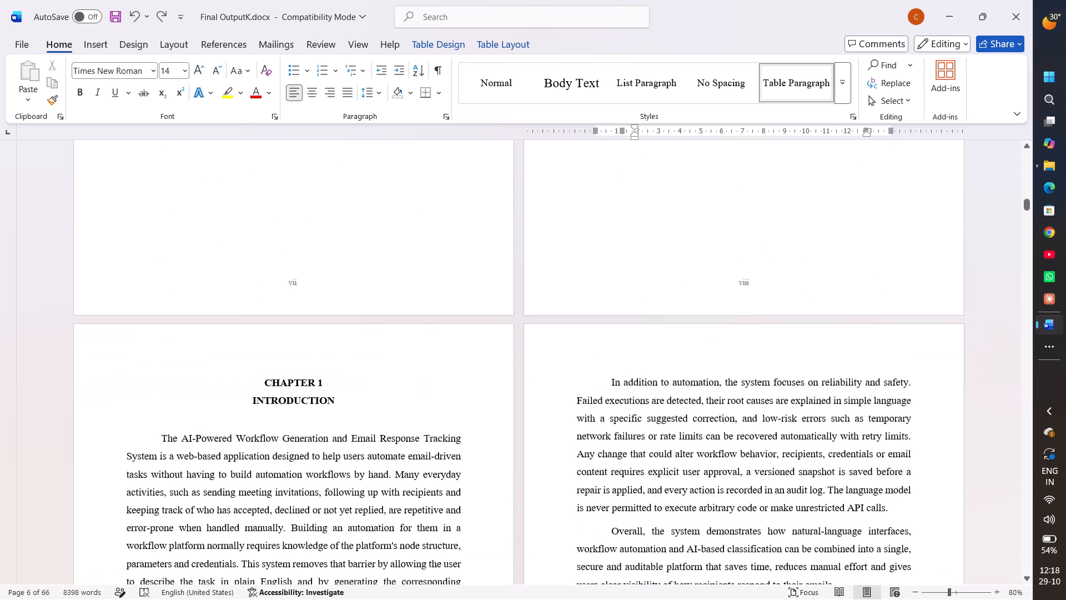
pyautogui.scroll(-2, 796, 356)
pyautogui.scroll(1, 796, 356)
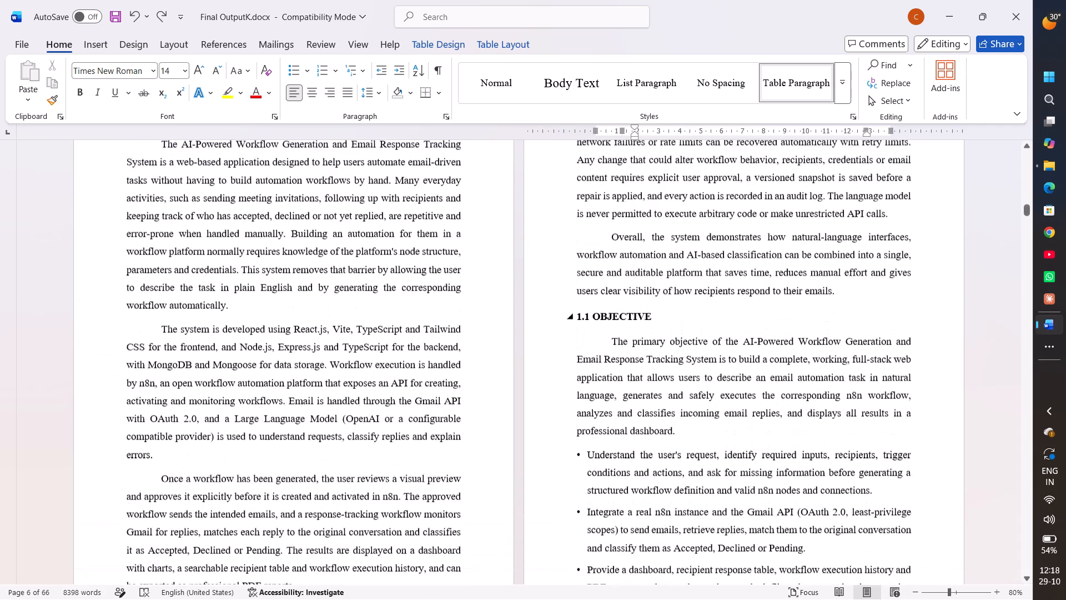
pyautogui.scroll(1, 796, 356)
pyautogui.scroll(-3, 796, 356)
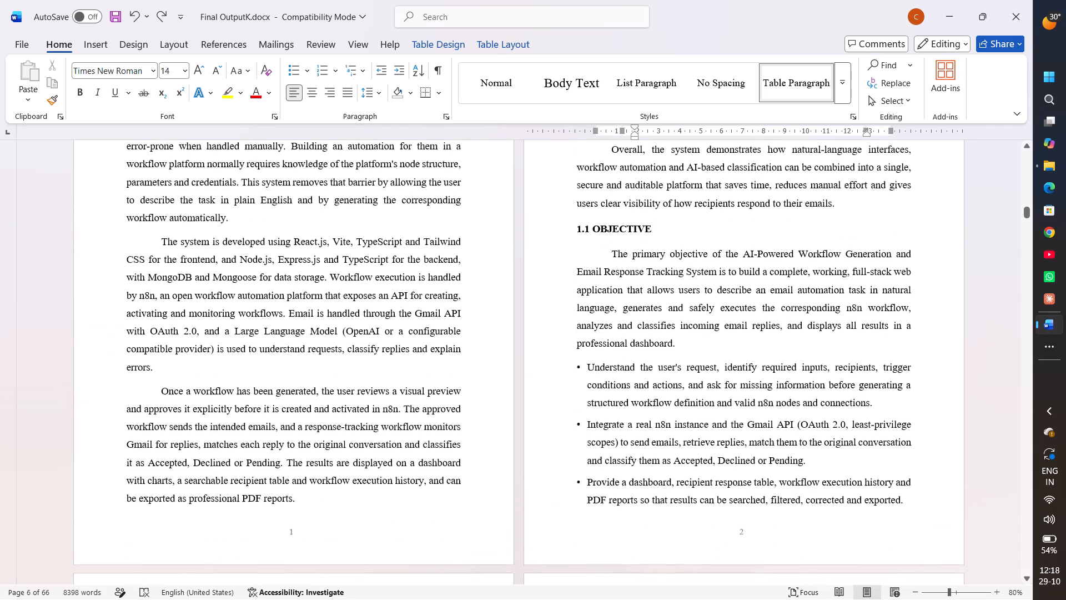
pyautogui.scroll(-2, 796, 356)
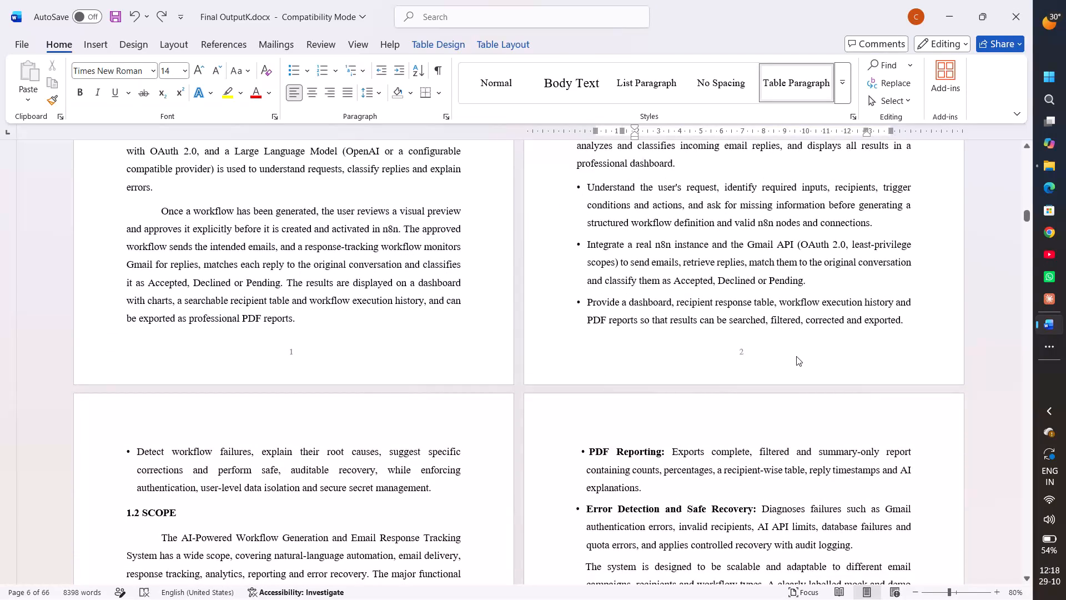
pyautogui.scroll(-1, 796, 356)
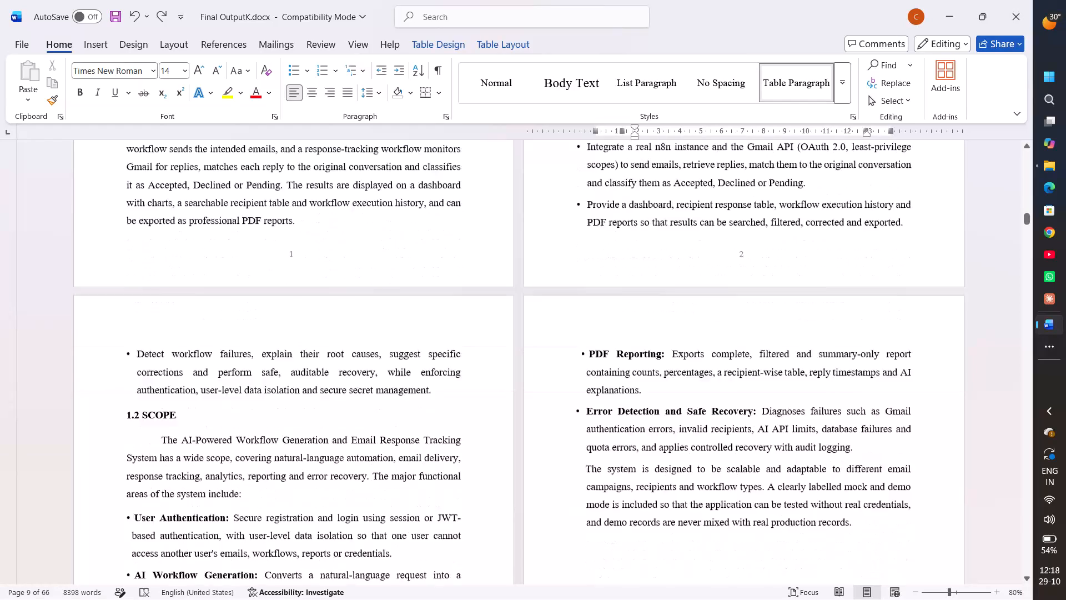
pyautogui.scroll(-4, 796, 356)
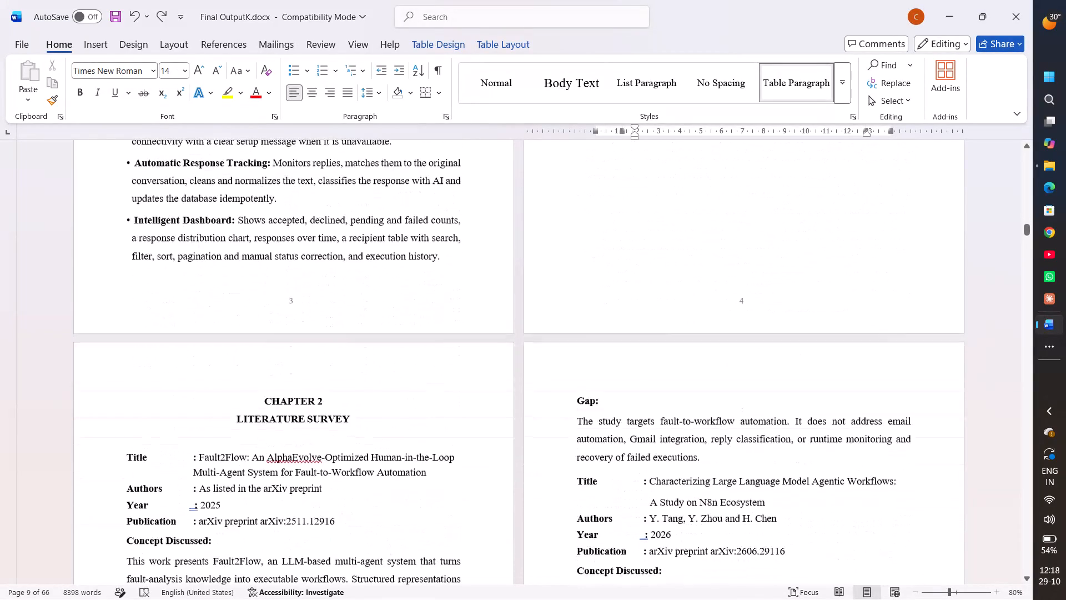
# Review Chapter 2 Literature Survey, including the surveyed papers and the Proposed System section, for layout.
pyautogui.scroll(-3, 796, 356)
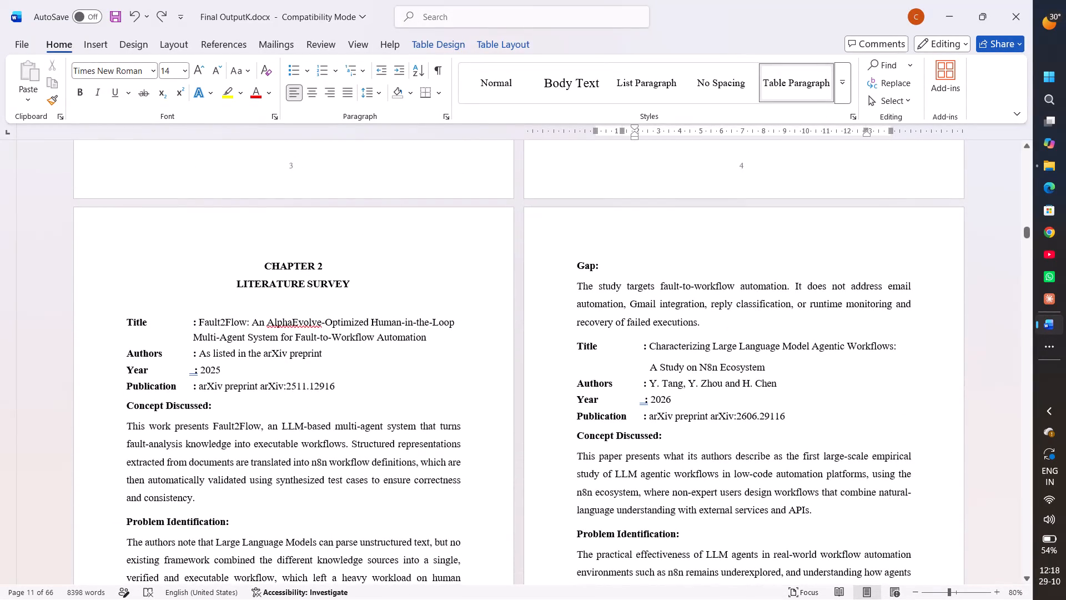
pyautogui.scroll(-1, 796, 356)
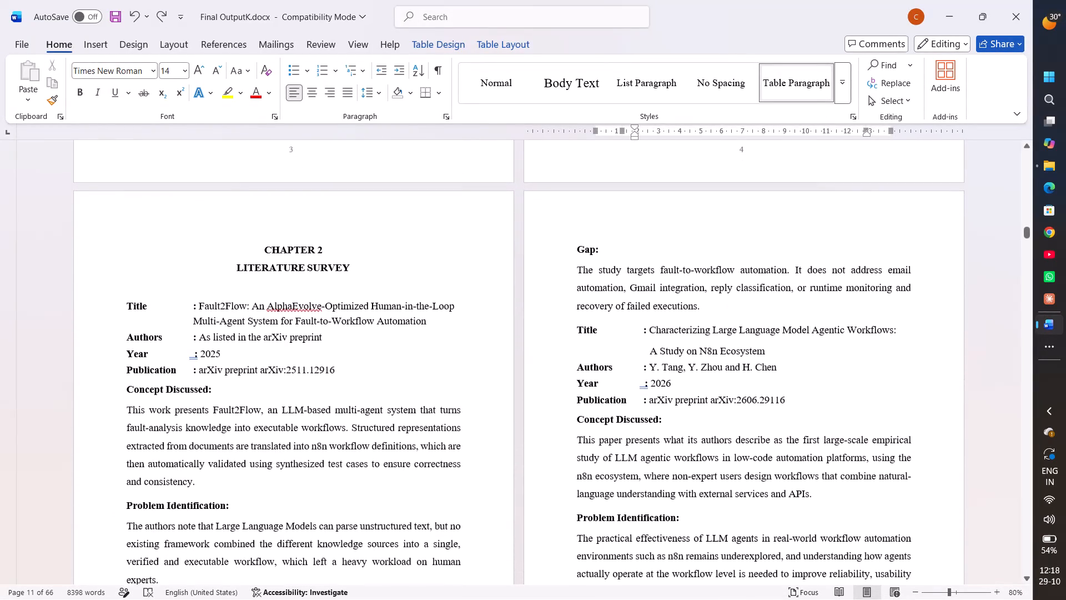
pyautogui.scroll(-2, 796, 356)
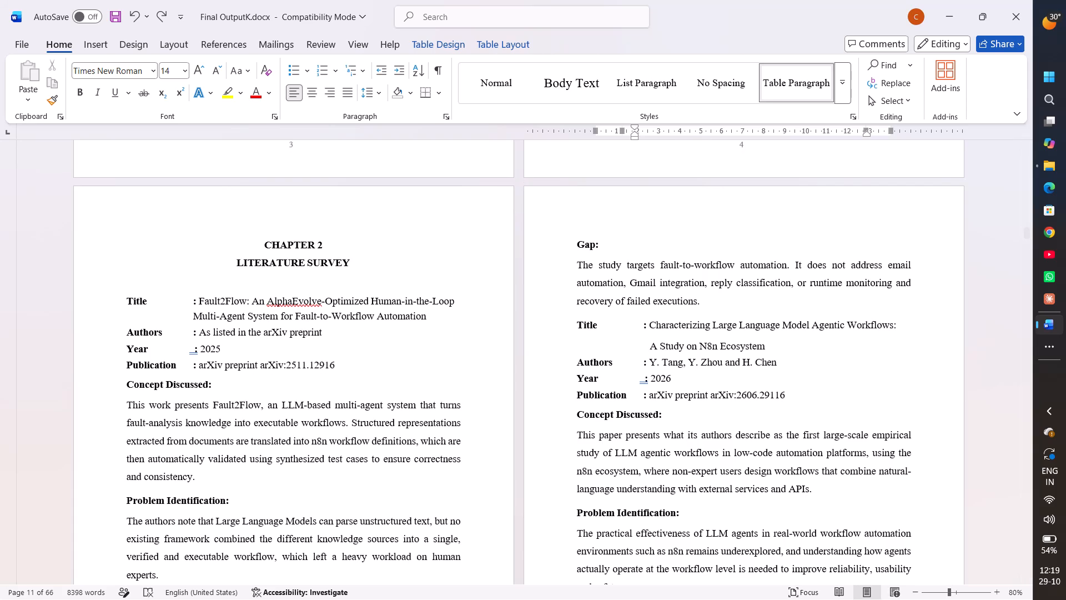
pyautogui.scroll(-3, 796, 356)
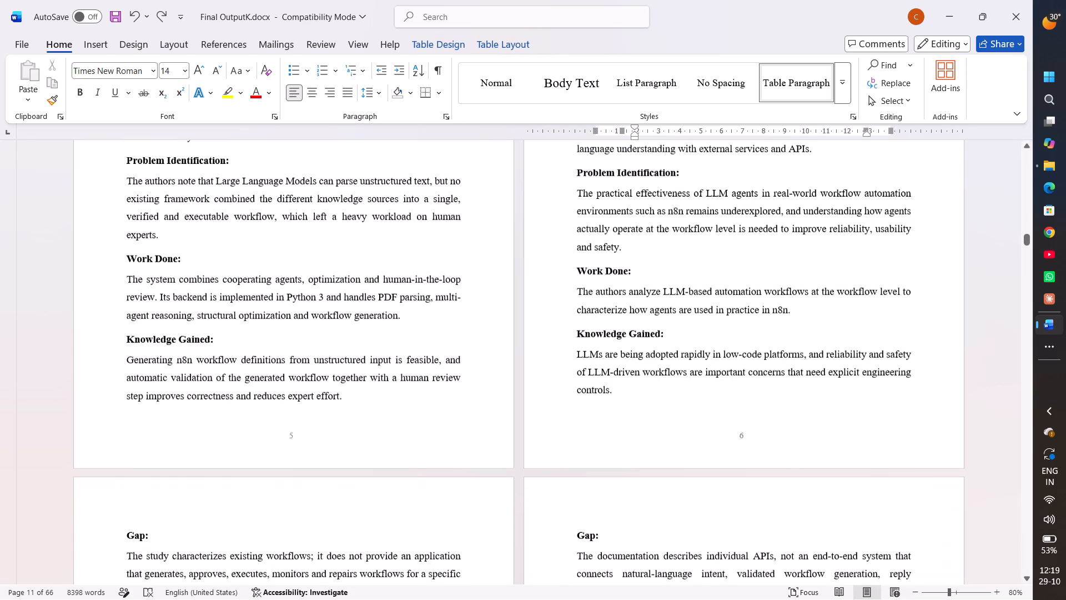
pyautogui.scroll(-5, 796, 356)
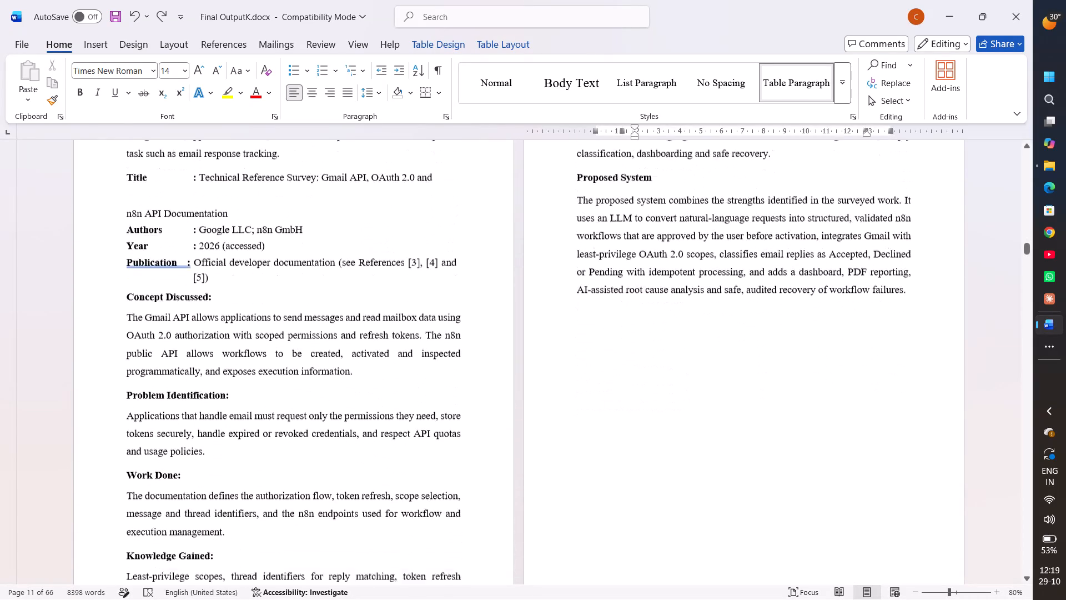
pyautogui.scroll(-3, 796, 356)
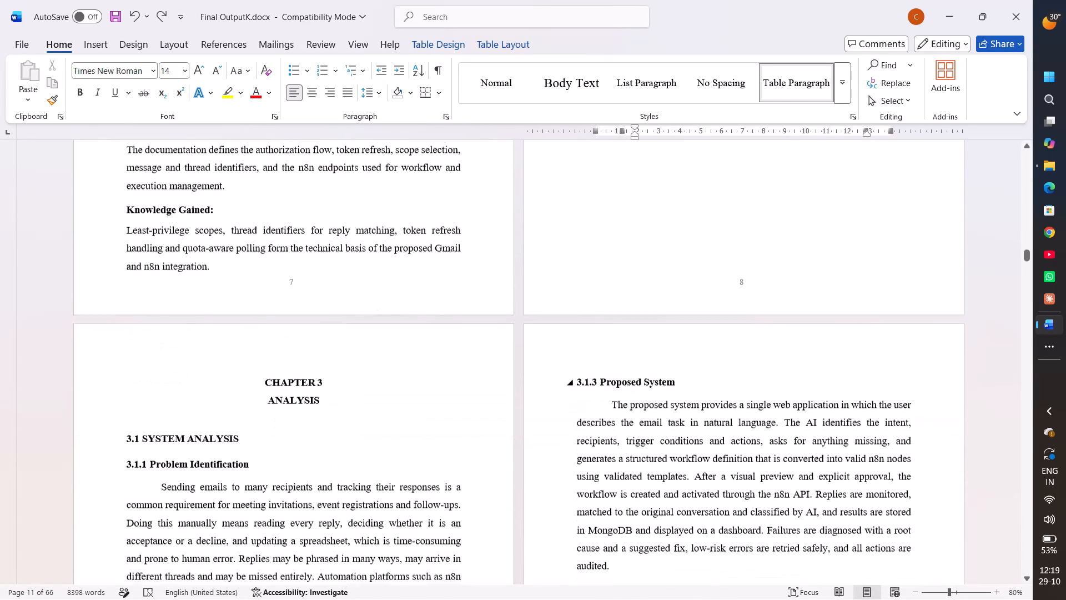
# Review Chapter 3 Analysis from 3.1 System Analysis through the hardware and software specification tables.
pyautogui.scroll(-4, 796, 356)
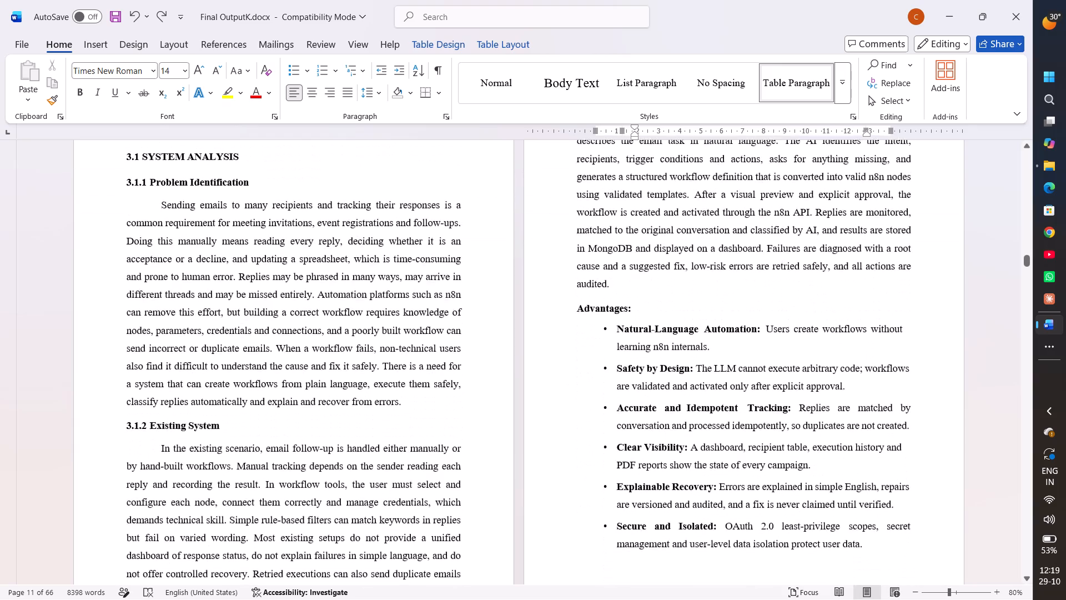
pyautogui.scroll(-3, 796, 356)
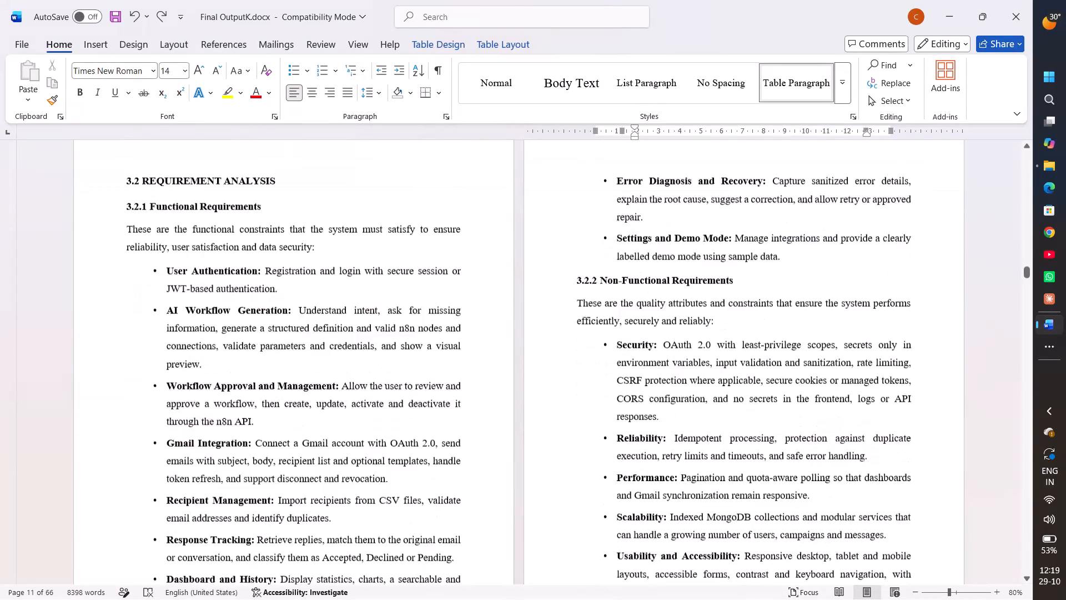
pyautogui.scroll(-5, 796, 356)
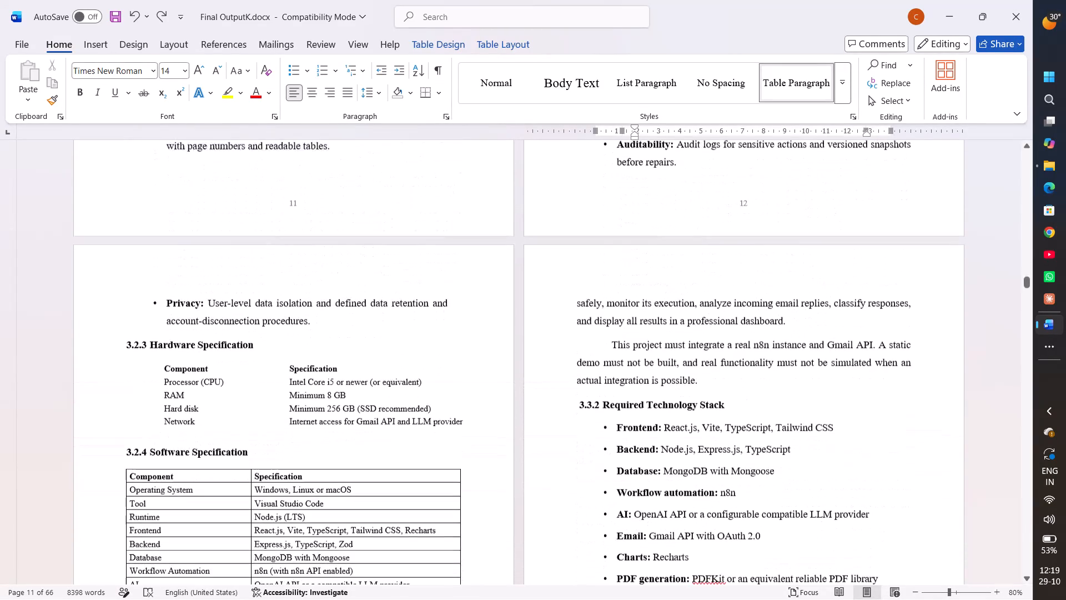
pyautogui.scroll(-2, 796, 356)
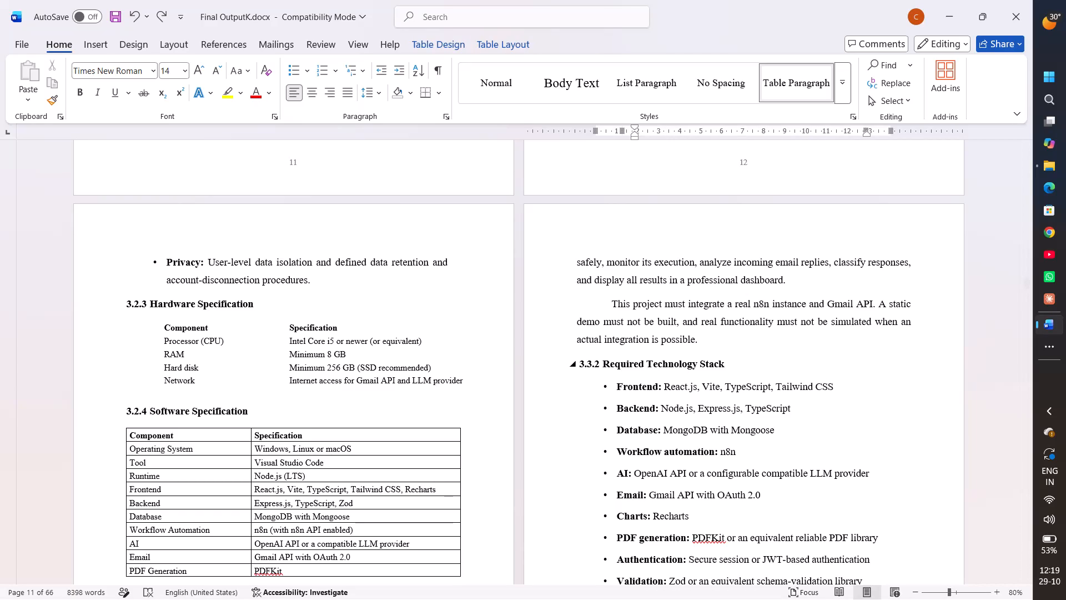
# Save the report document.
pyautogui.hotkey('ctrl', 's')
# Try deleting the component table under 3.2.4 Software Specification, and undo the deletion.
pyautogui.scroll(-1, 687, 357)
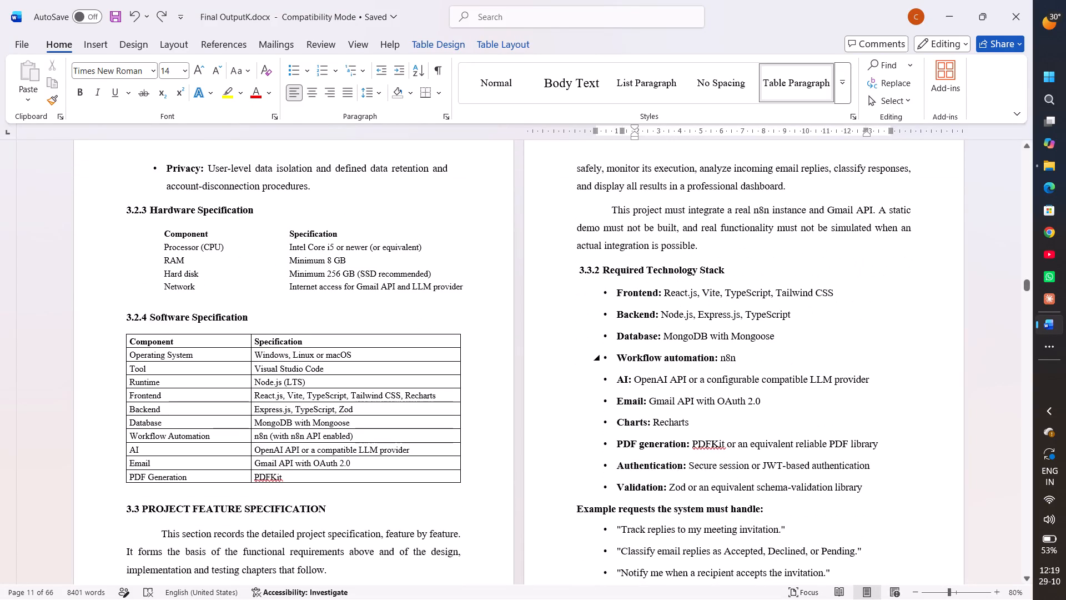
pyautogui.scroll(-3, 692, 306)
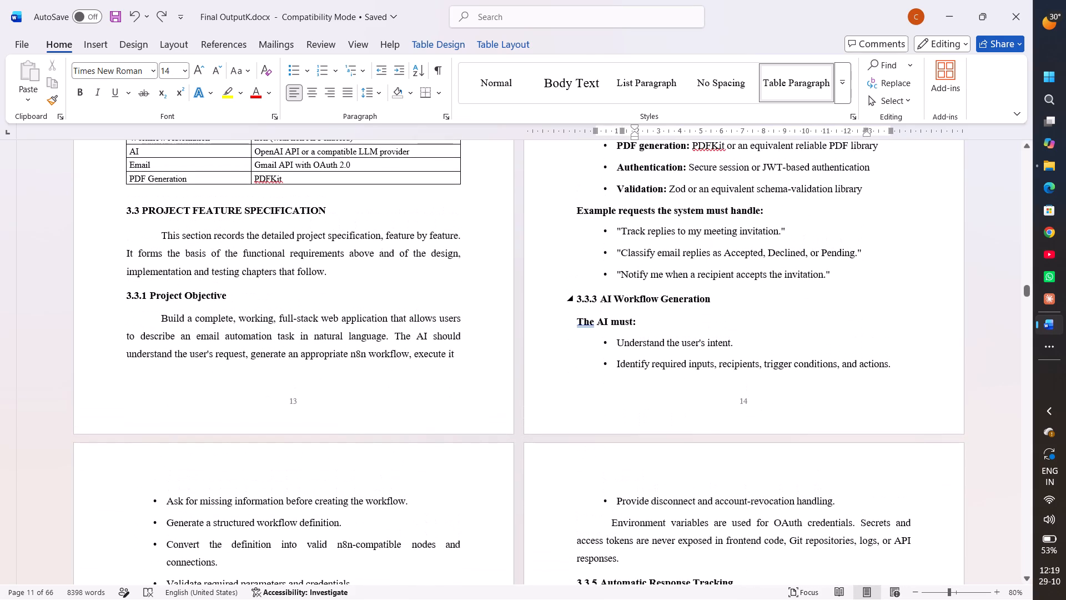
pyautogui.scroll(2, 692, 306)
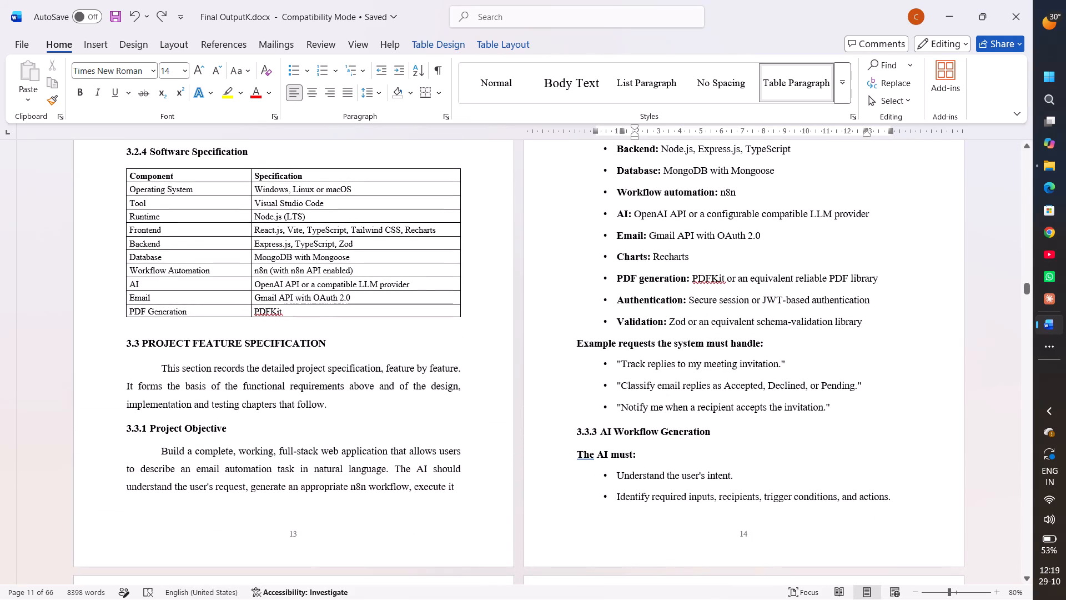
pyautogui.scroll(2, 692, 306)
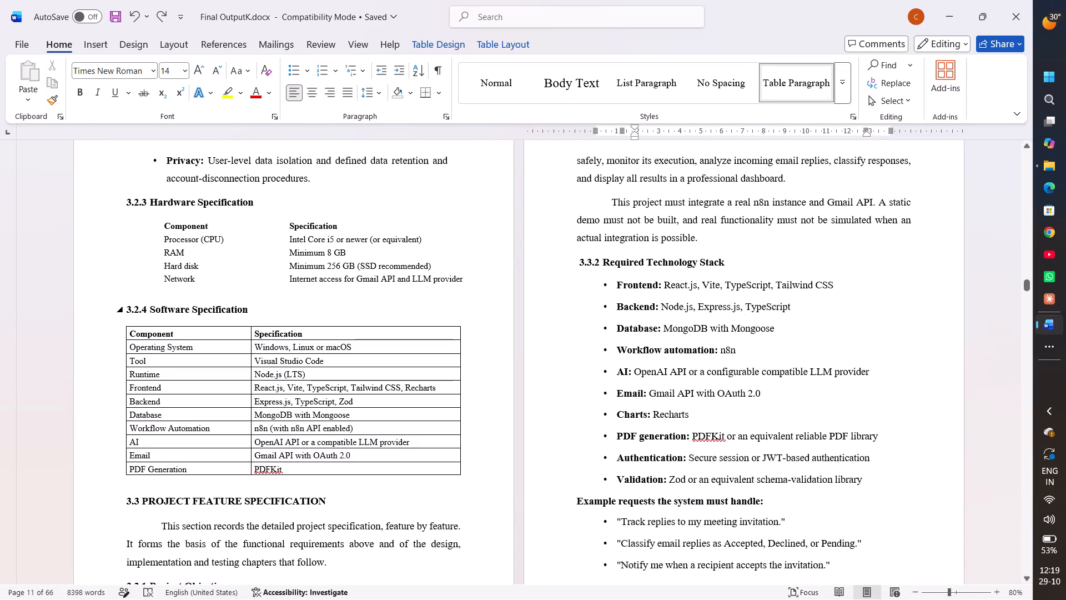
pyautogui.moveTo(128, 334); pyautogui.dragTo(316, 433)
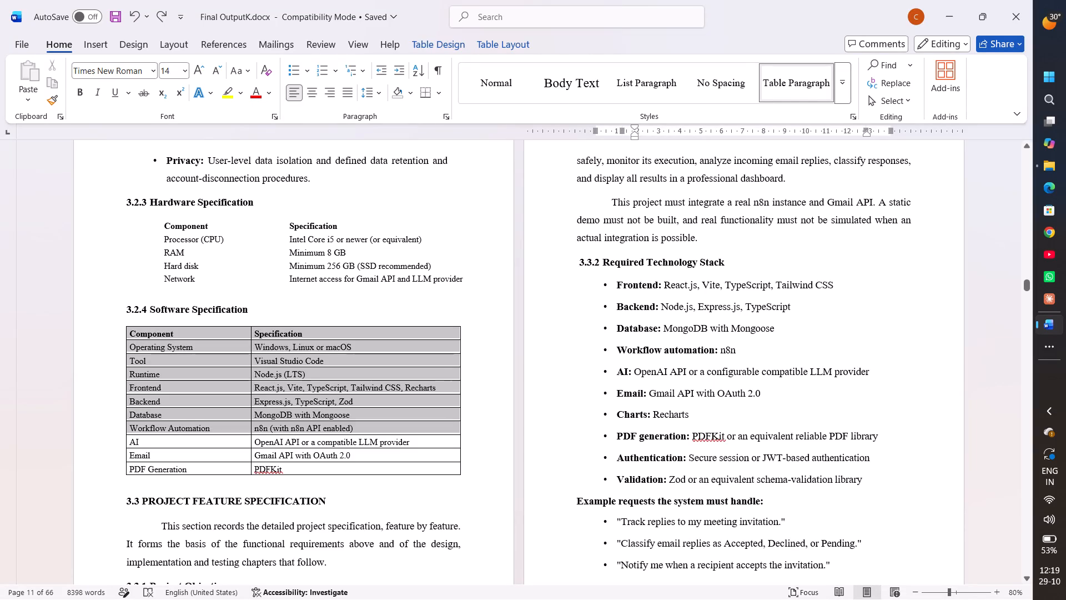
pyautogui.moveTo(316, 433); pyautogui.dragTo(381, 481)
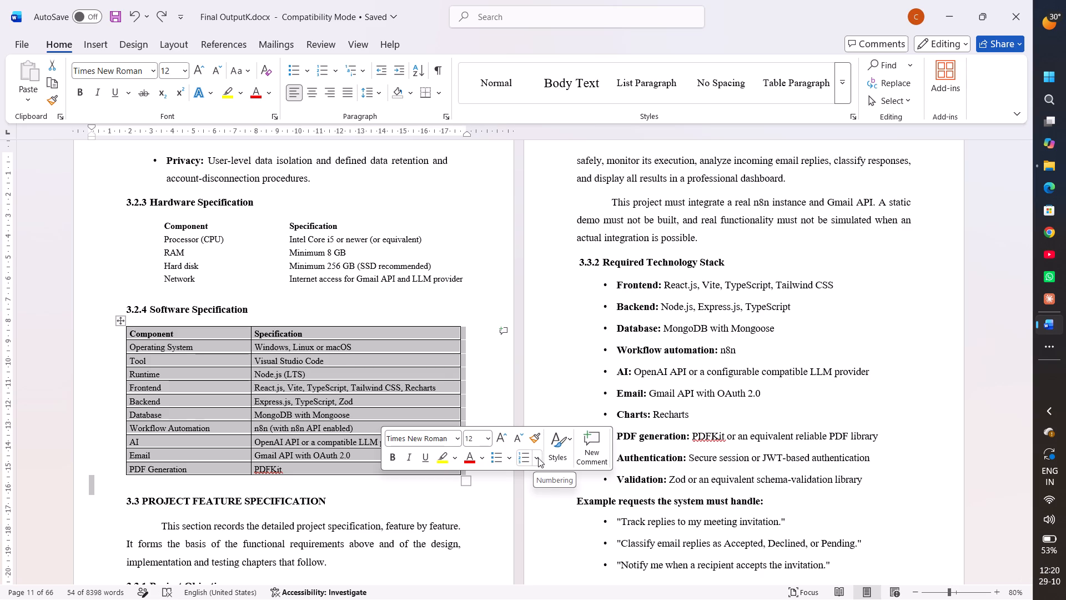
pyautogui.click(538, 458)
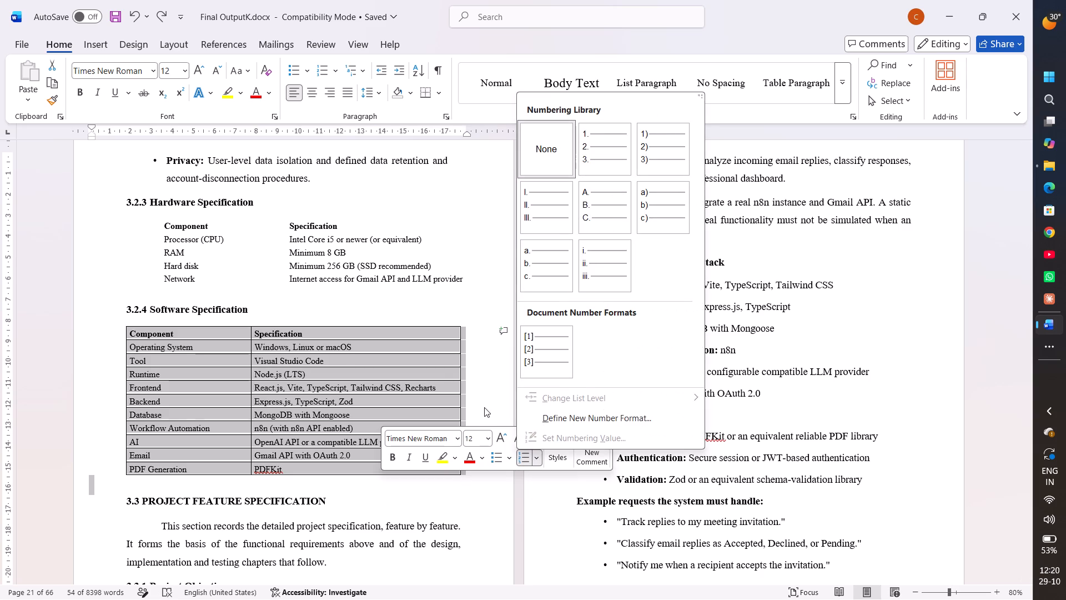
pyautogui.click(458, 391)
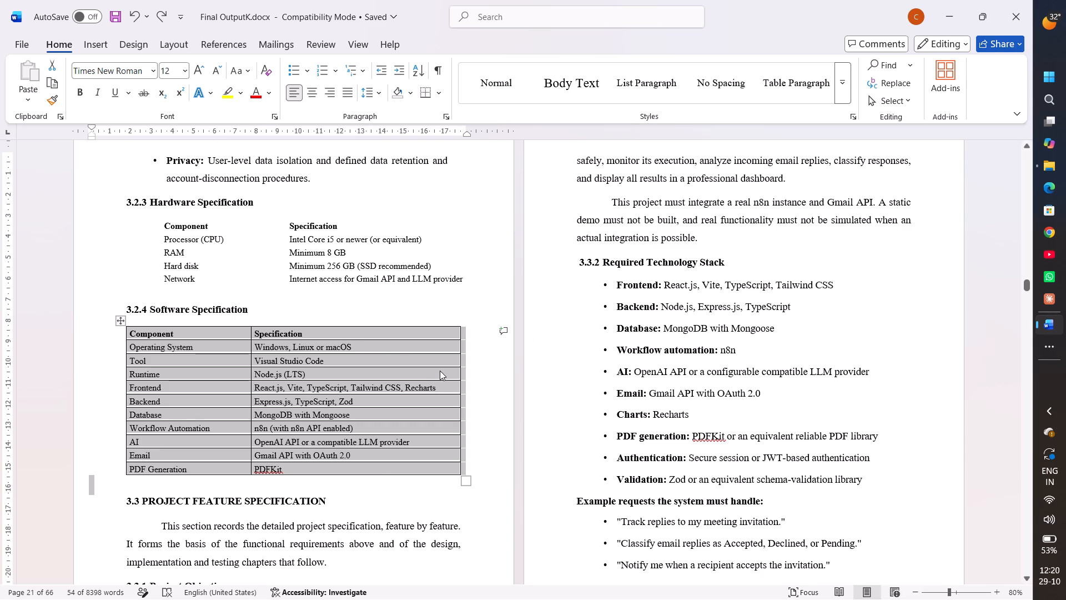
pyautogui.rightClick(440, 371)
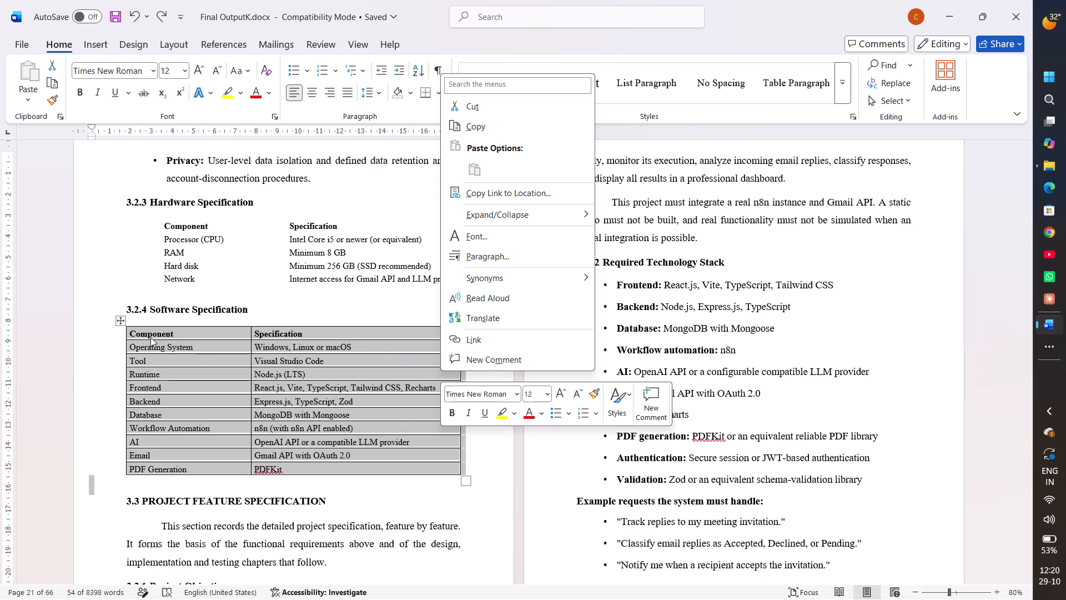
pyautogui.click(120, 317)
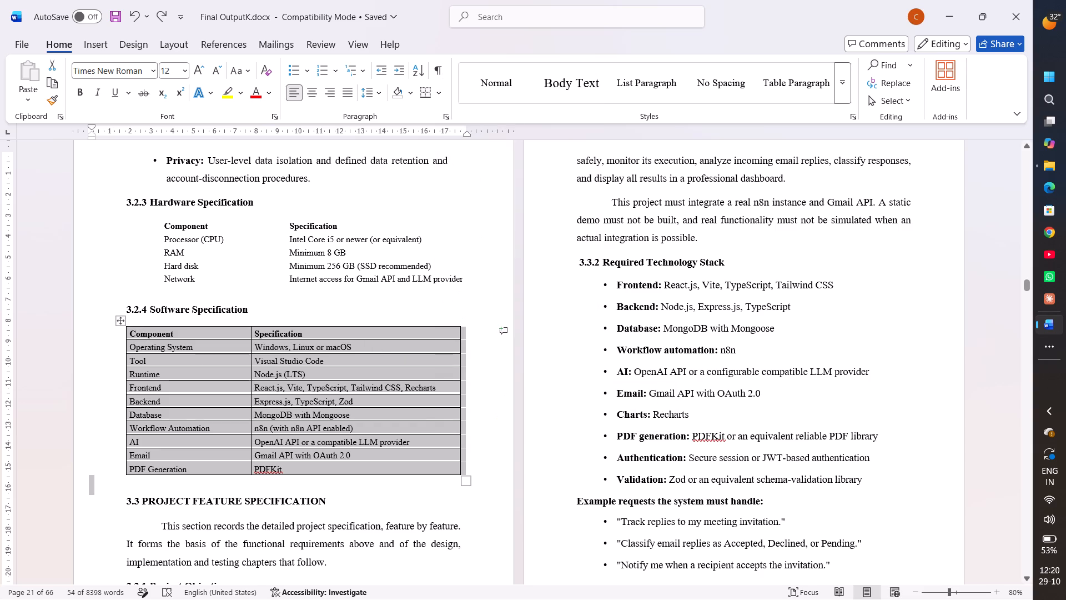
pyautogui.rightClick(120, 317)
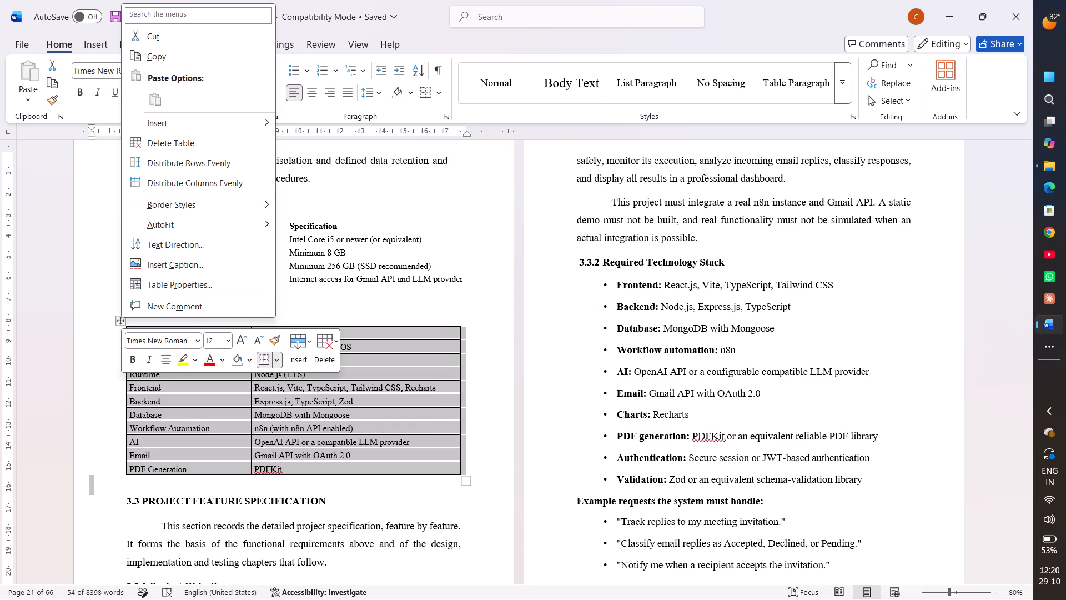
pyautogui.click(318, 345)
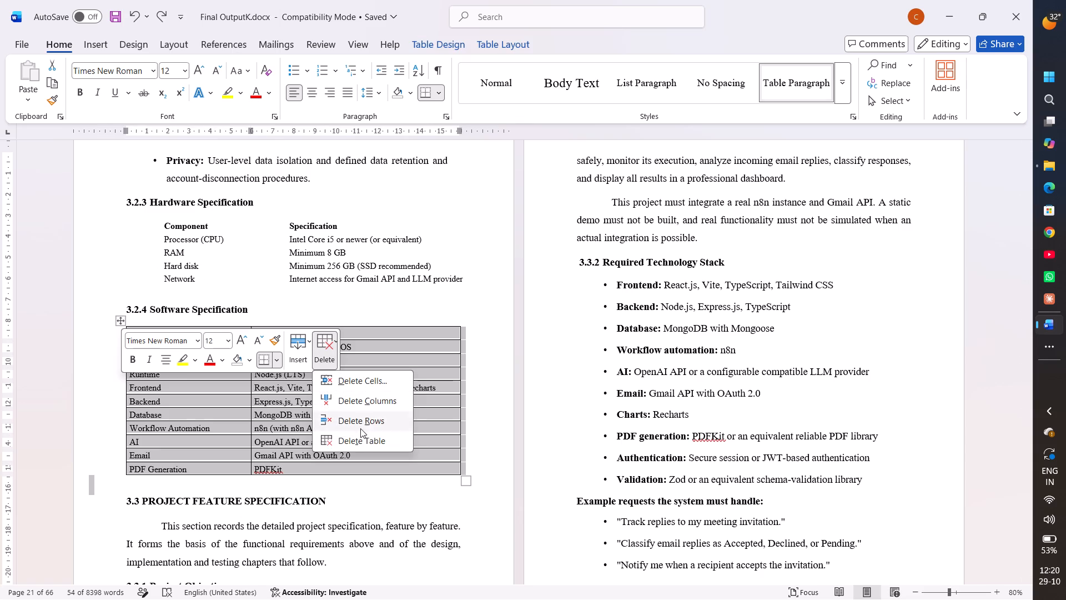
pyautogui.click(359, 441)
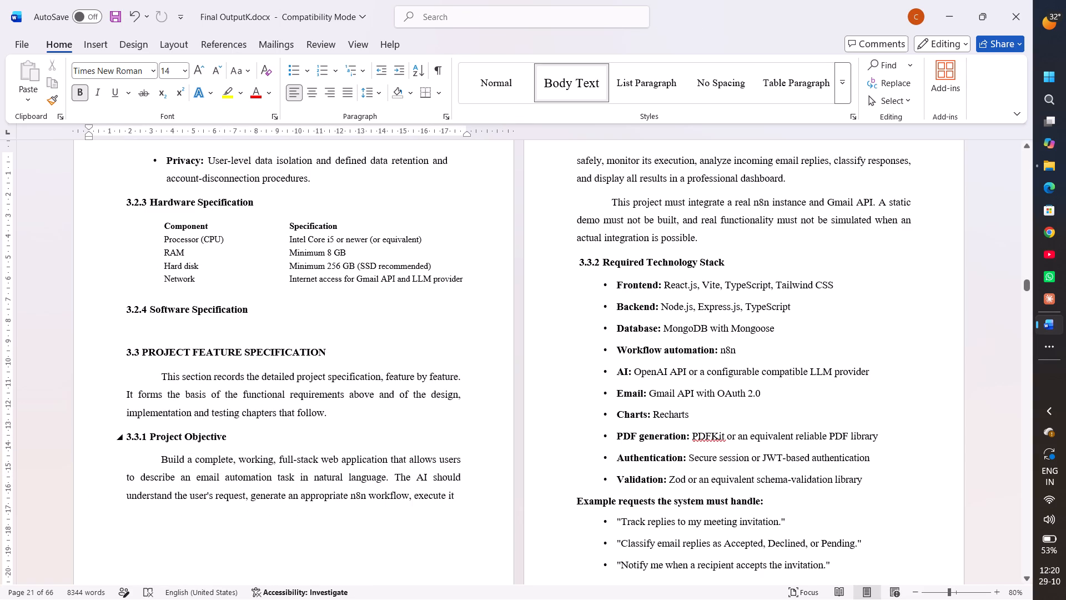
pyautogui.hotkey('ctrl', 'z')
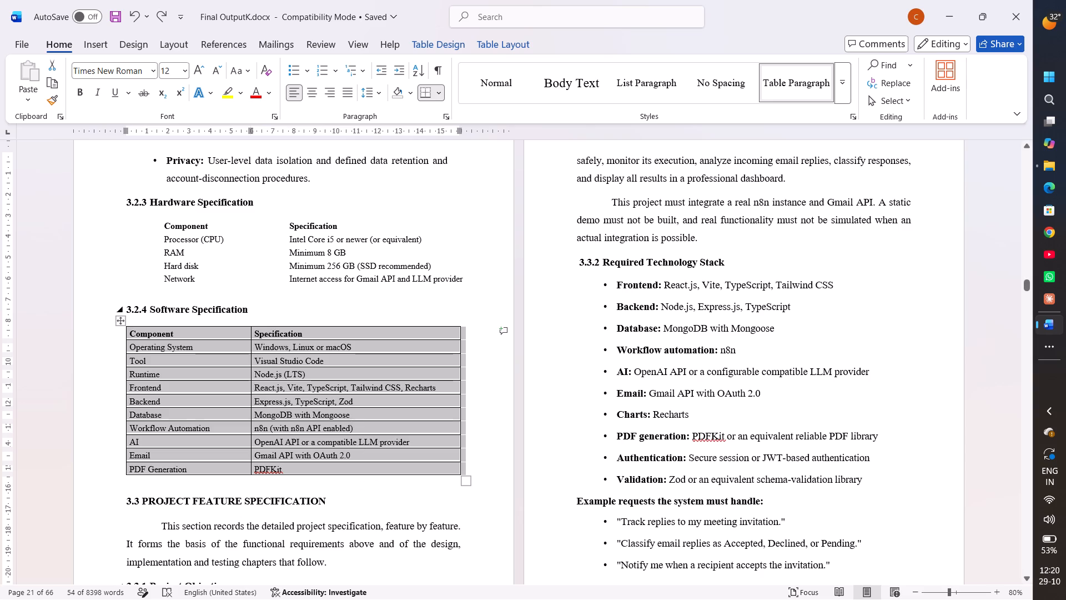
# Delete the entire section 3.3 Project Feature Specification, from below the software specification table up to Chapter 4.
pyautogui.click(315, 369)
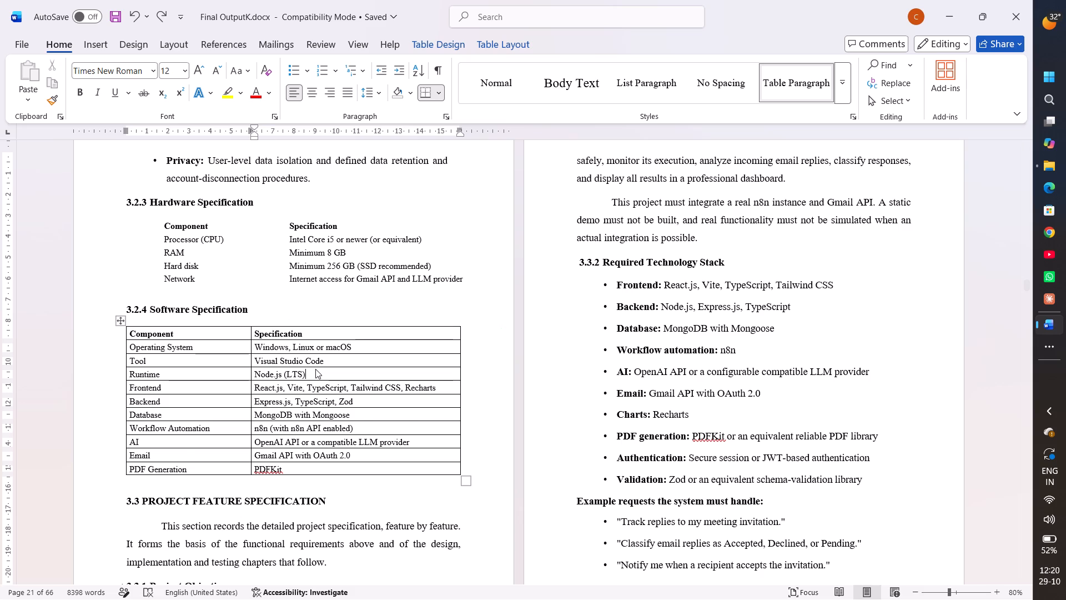
# Delete the whole of section 3.3 Project Feature Specification, from its heading through 3.3.19 Required Deliverables.
pyautogui.scroll(-1, 315, 369)
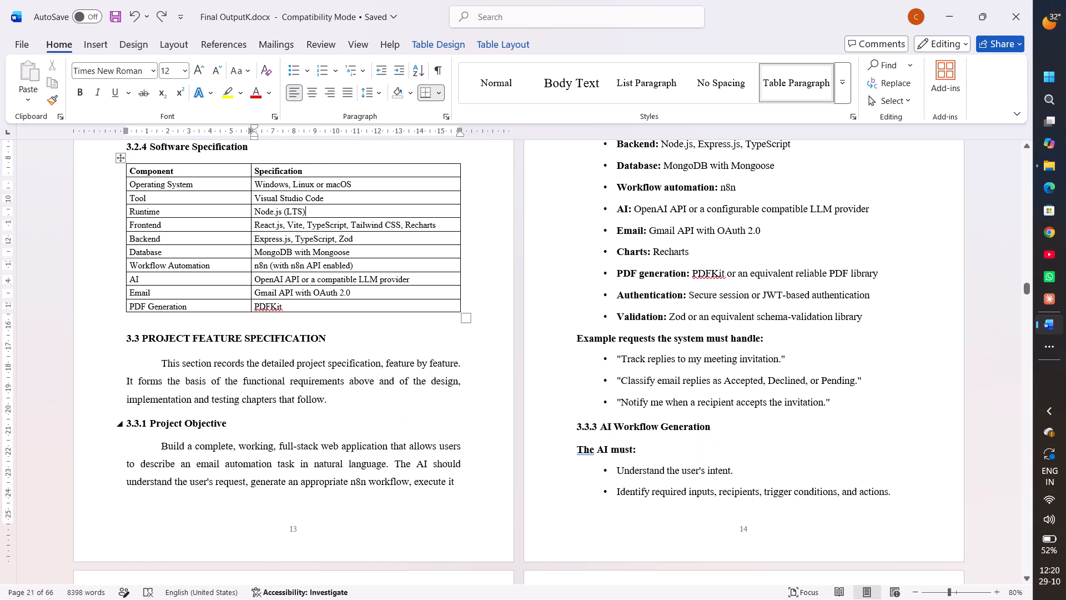
pyautogui.scroll(-5, 315, 369)
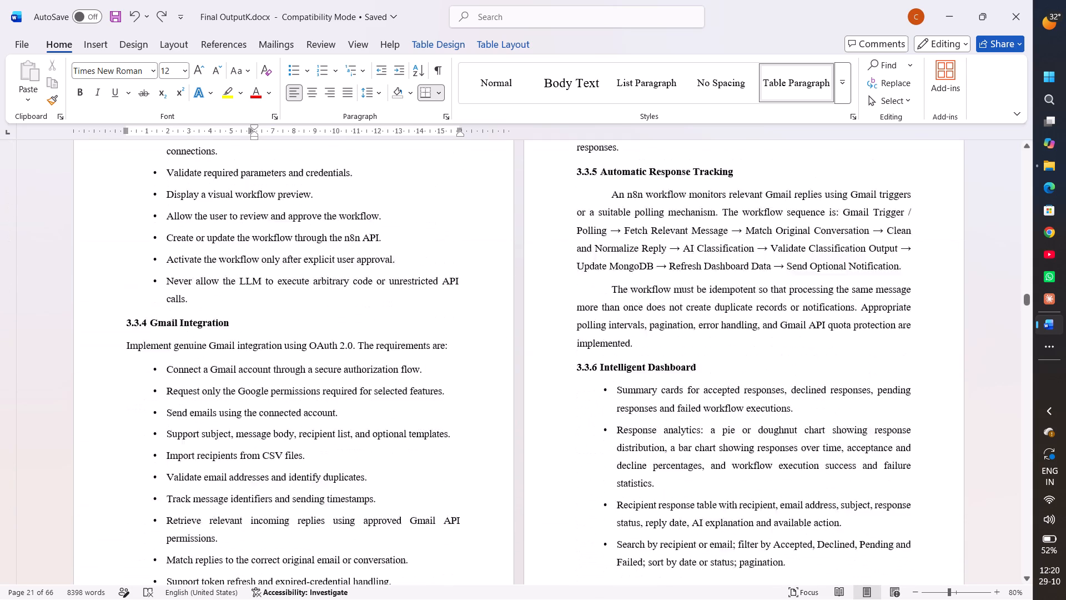
pyautogui.scroll(-4, 315, 369)
pyautogui.scroll(9, 315, 369)
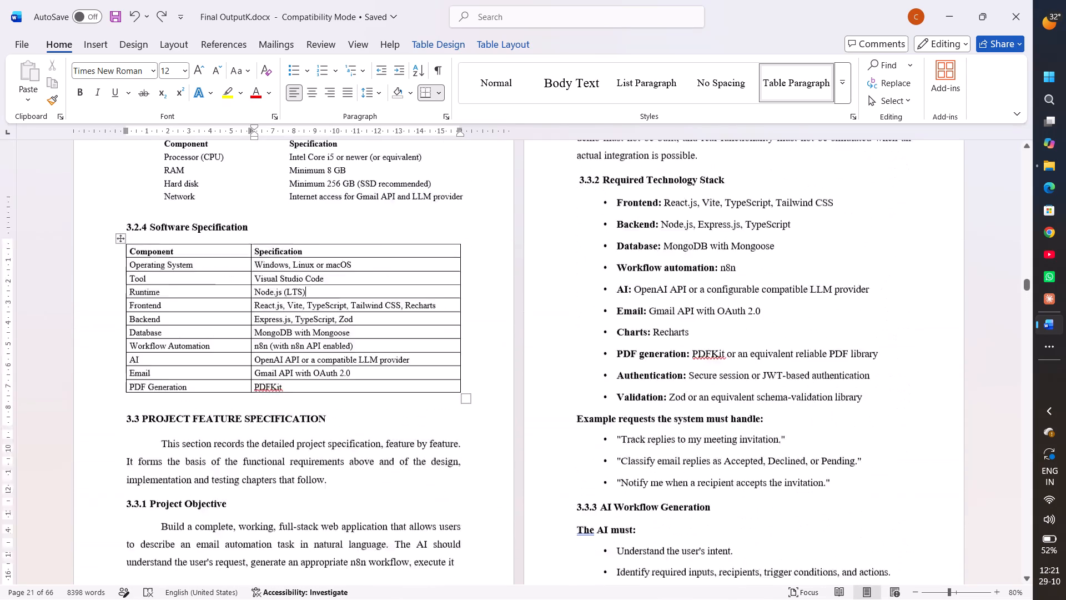
pyautogui.scroll(3, 315, 369)
pyautogui.scroll(-4, 315, 369)
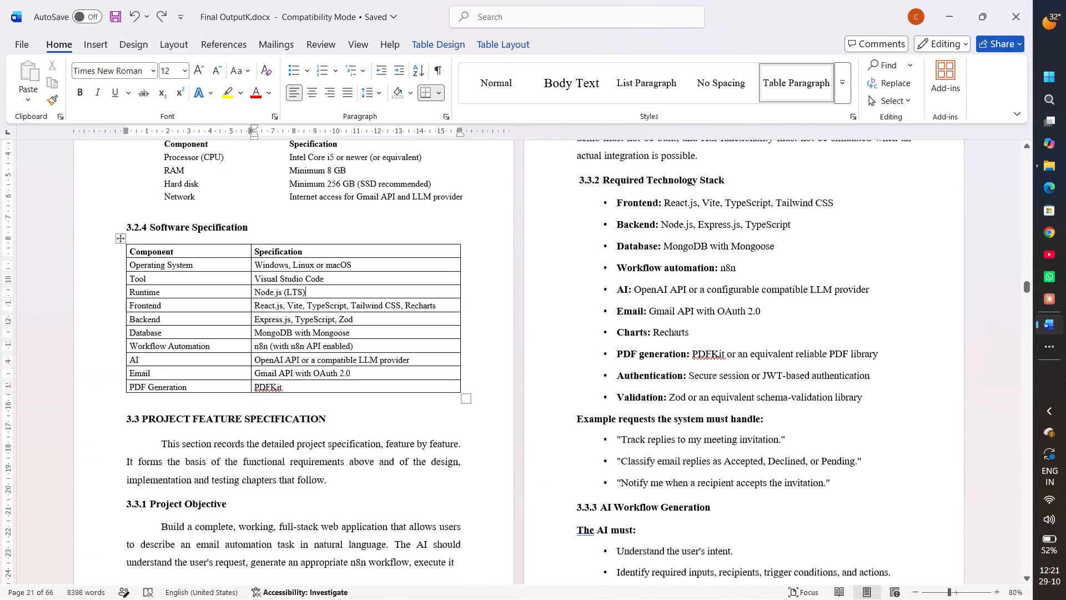
pyautogui.moveTo(125, 419); pyautogui.dragTo(379, 589)
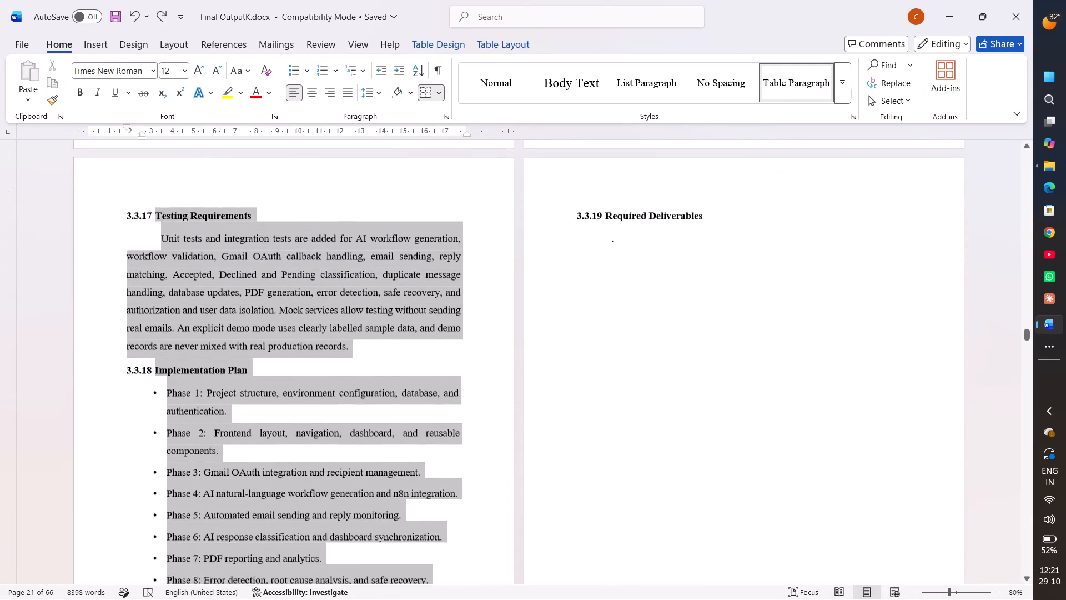
pyautogui.moveTo(379, 589); pyautogui.dragTo(628, 349)
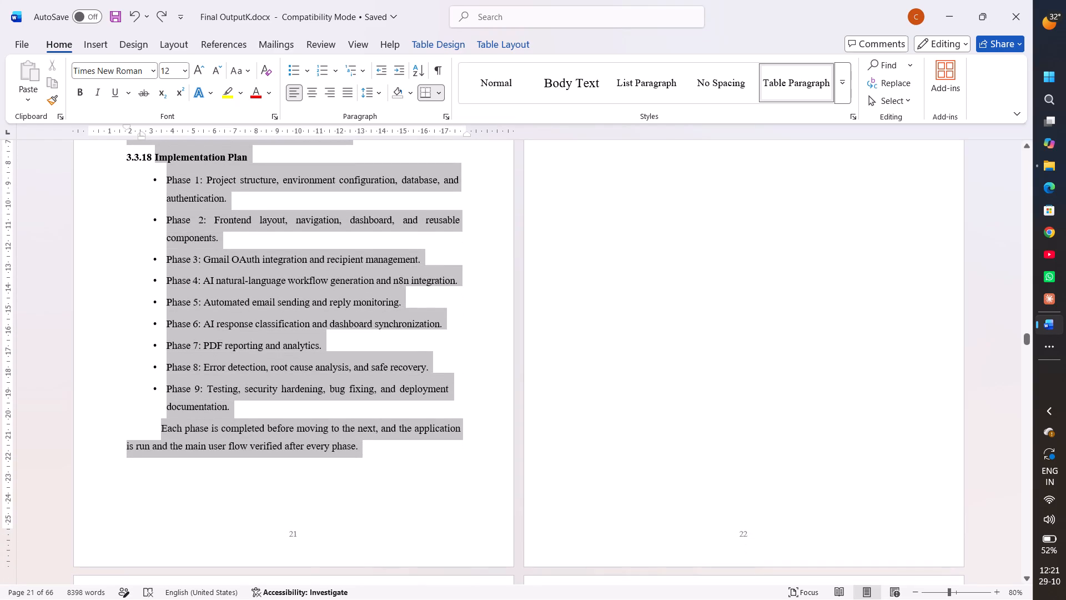
pyautogui.moveTo(628, 349); pyautogui.dragTo(655, 348)
pyautogui.press('BackSpace')
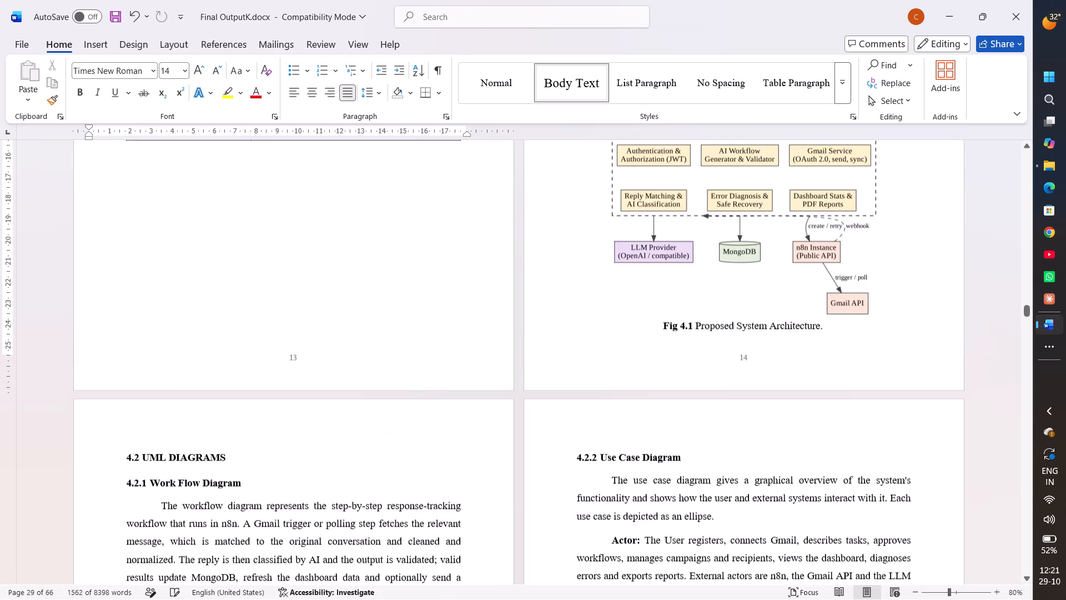
# Examine the page layout from the 3.2.3 and 3.2.4 specification tables through Chapter 4's architecture, workflow and use case diagrams.
pyautogui.scroll(3, 655, 348)
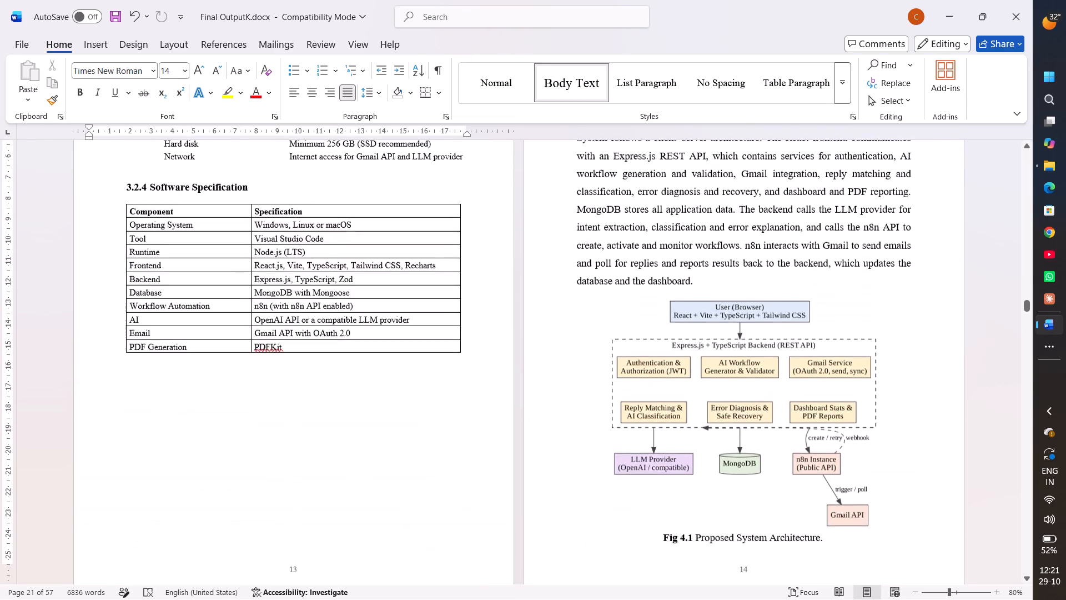
pyautogui.scroll(5, 655, 348)
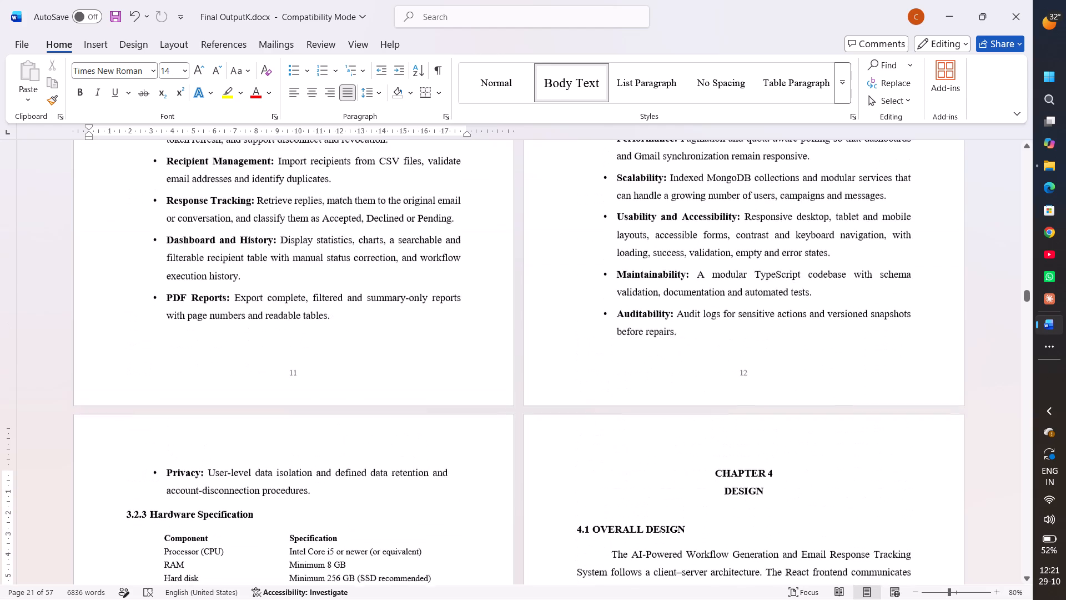
pyautogui.scroll(-3, 655, 348)
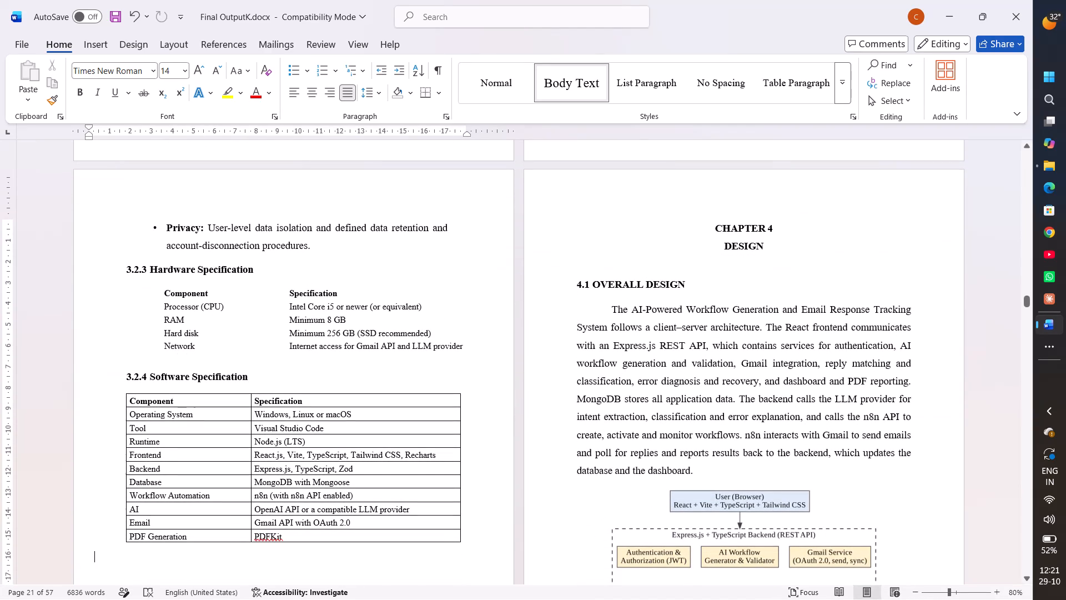
pyautogui.scroll(-1, 655, 348)
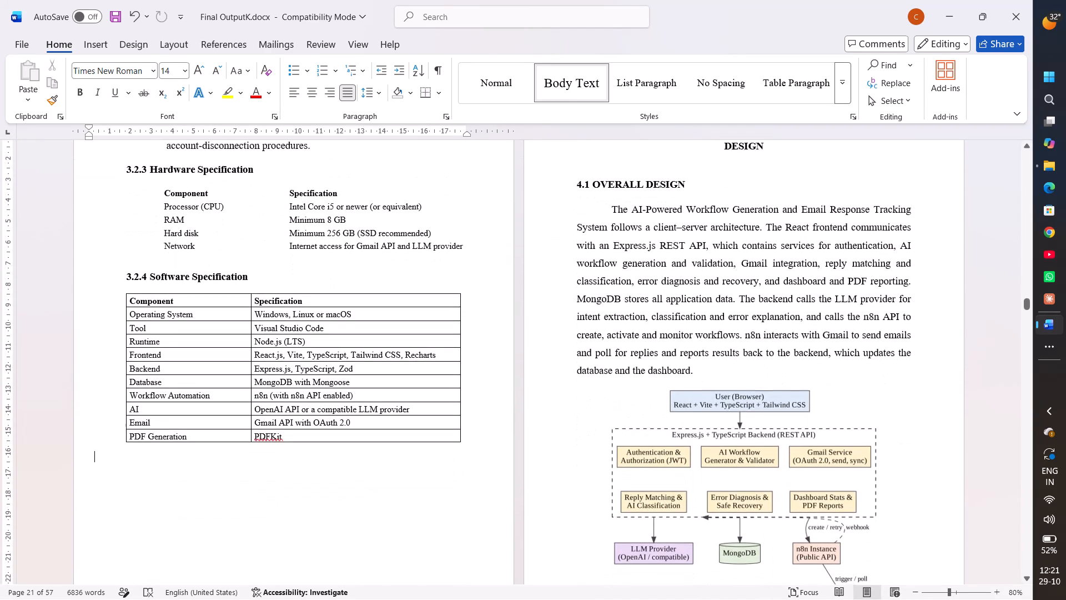
pyautogui.scroll(-1, 655, 348)
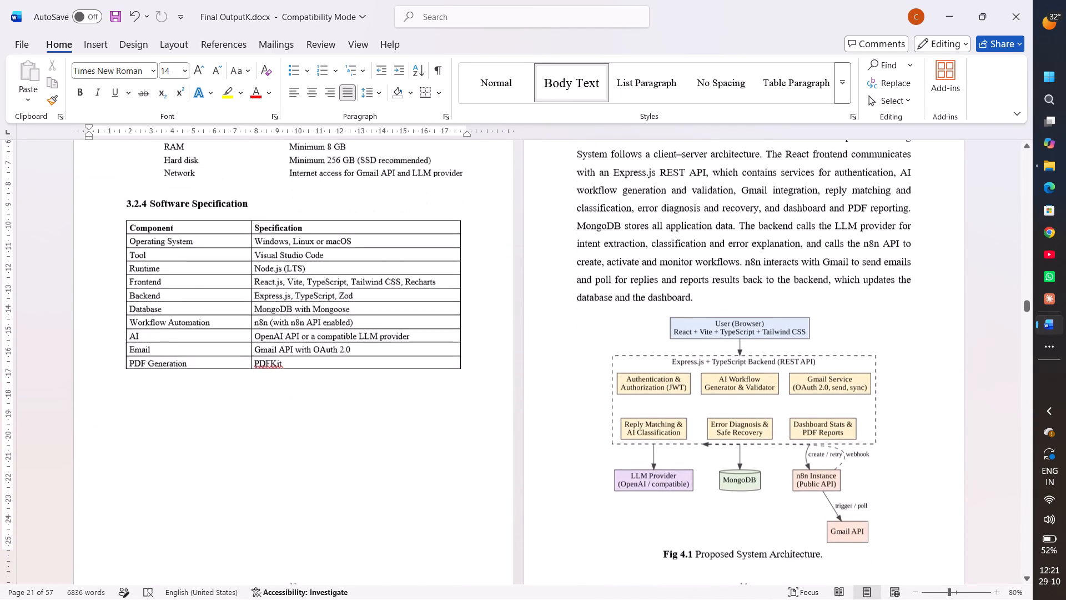
pyautogui.scroll(-5, 655, 348)
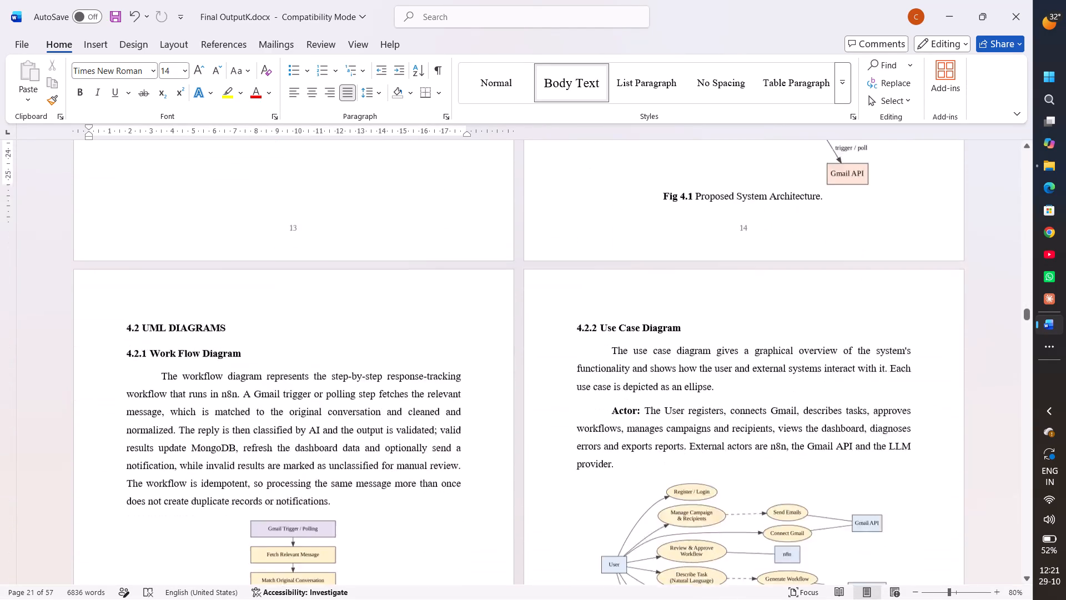
pyautogui.scroll(-4, 655, 348)
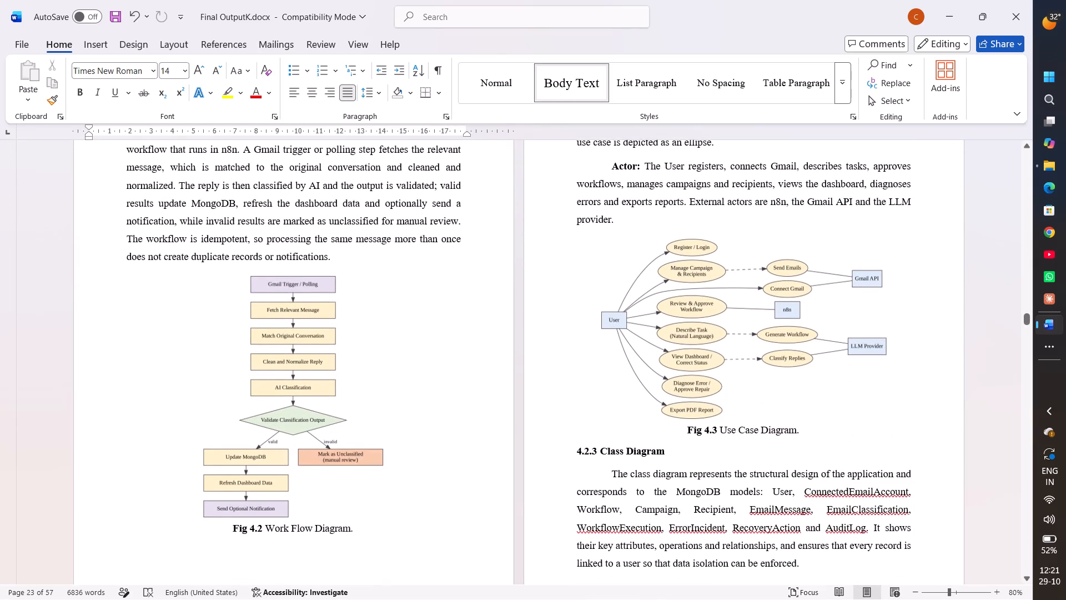
pyautogui.scroll(-1, 655, 348)
# Save the report document.
pyautogui.hotkey('ctrl', 's')
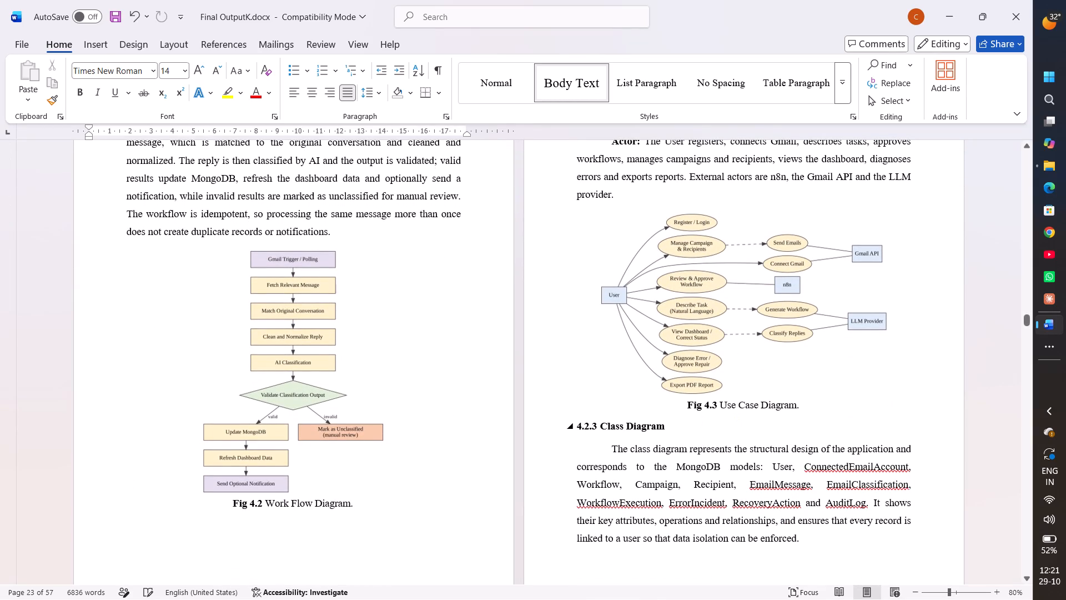
# Insert ten blank lines after the Fig 4.3 Use Case Diagram caption to move section 4.2.3 Class Diagram onto a new page.
pyautogui.click(816, 403)
pyautogui.press('Return')
pyautogui.press('Return')
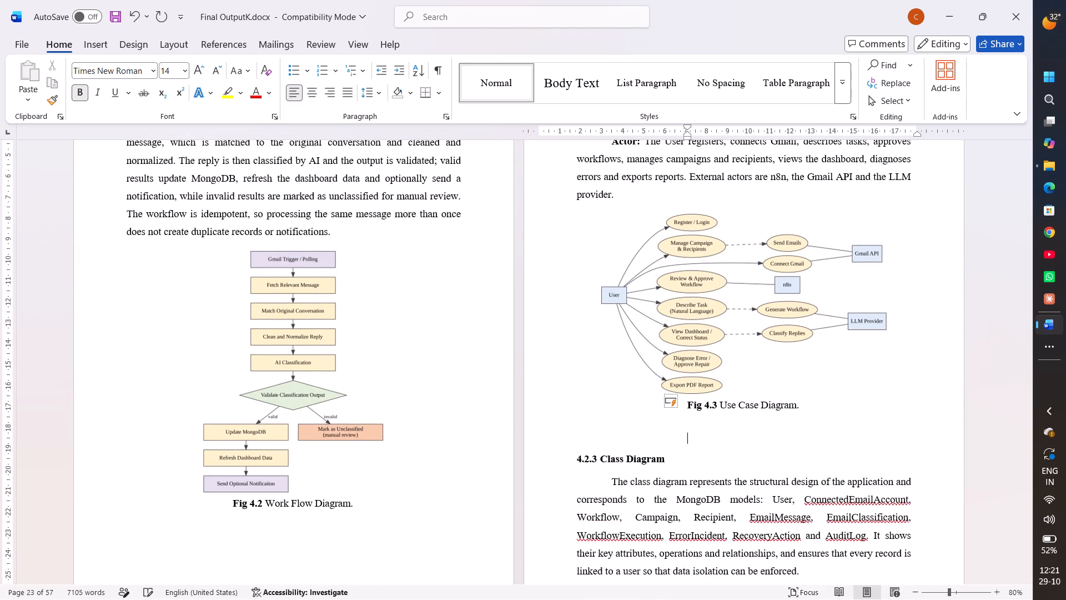
pyautogui.press('Return')
pyautogui.press('Return')
pyautogui.press('Return')
pyautogui.press('Return')
pyautogui.press('Return')
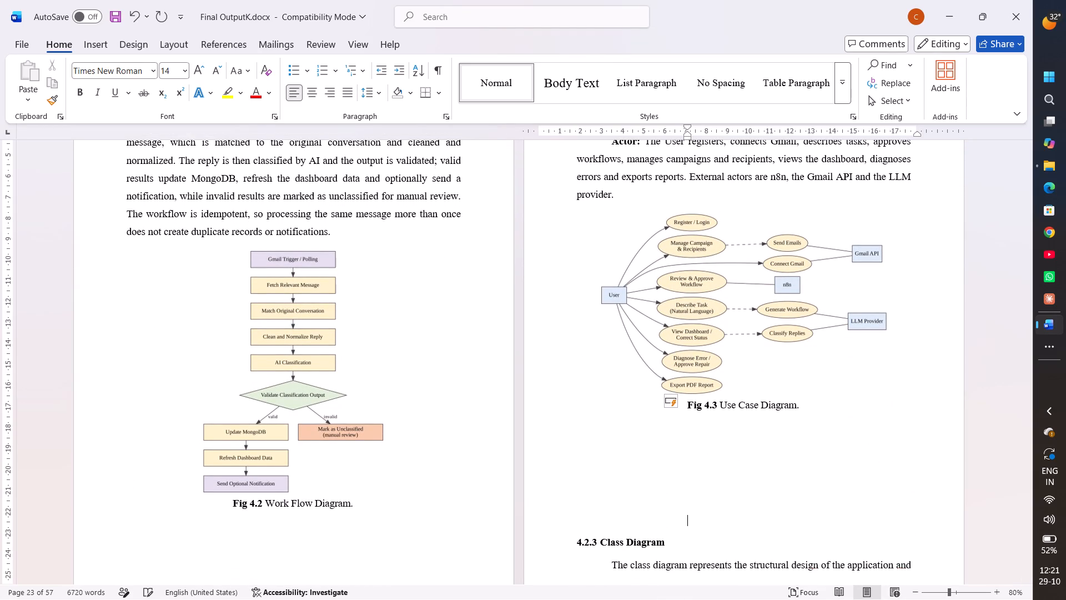
pyautogui.press('Return')
pyautogui.press('Return')
pyautogui.press('Return')
pyautogui.scroll(-1, 816, 403)
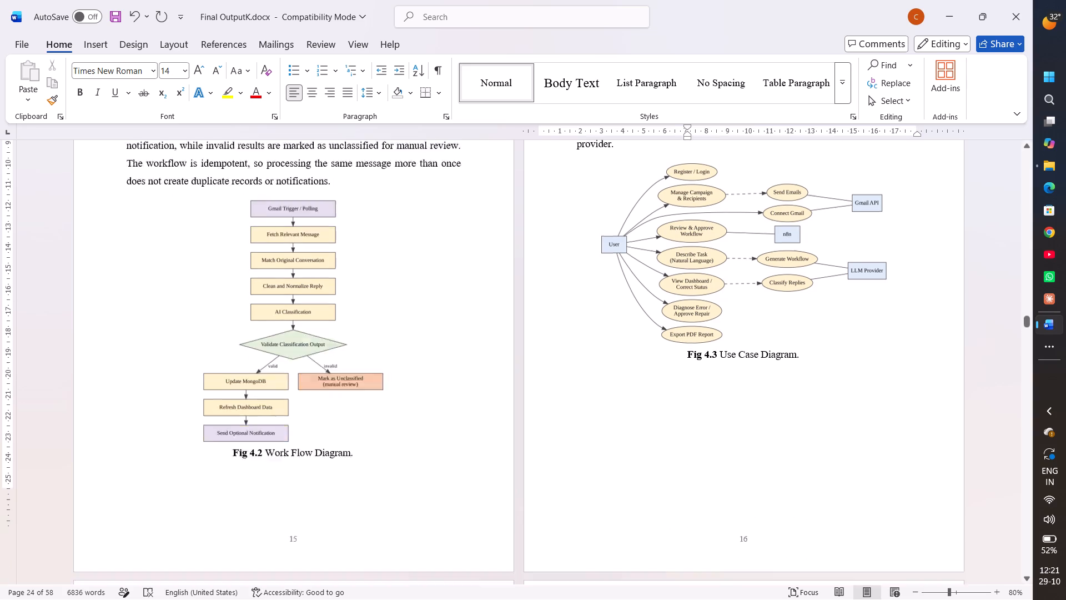
pyautogui.scroll(-1, 816, 403)
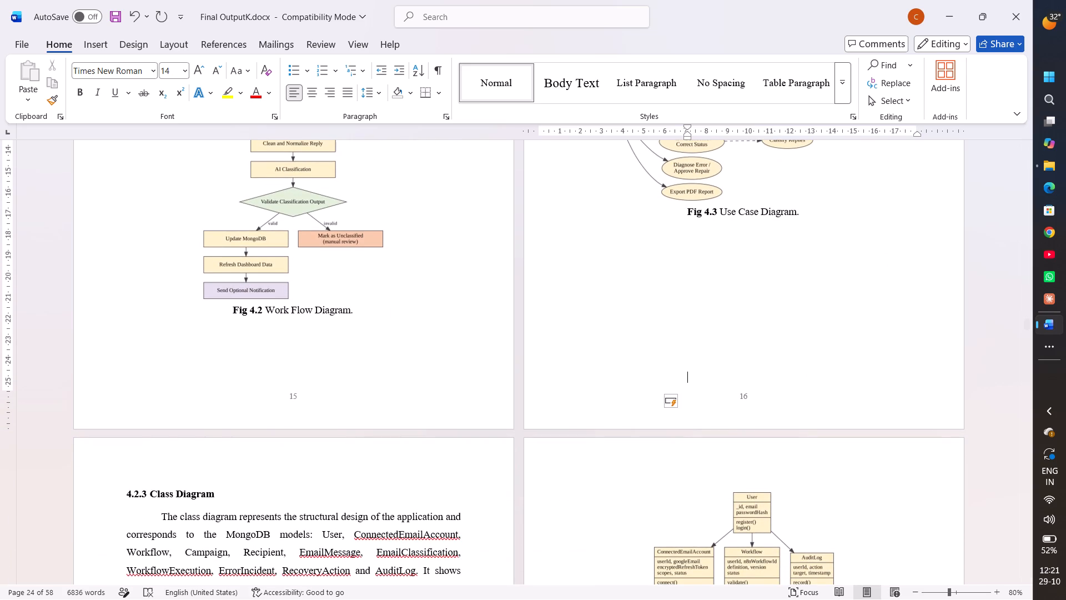
pyautogui.scroll(-1, 816, 403)
# Apply a simple black rectangular frame picture style to the Fig 4.1 Proposed System Architecture diagram.
pyautogui.scroll(5, 816, 403)
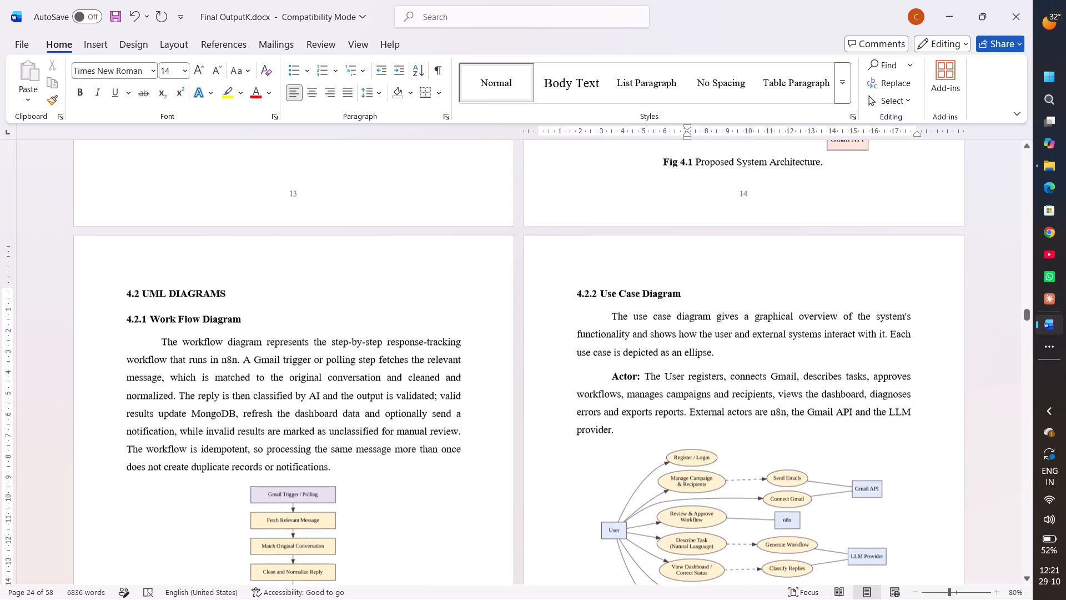
pyautogui.scroll(3, 816, 403)
pyautogui.doubleClick(832, 332)
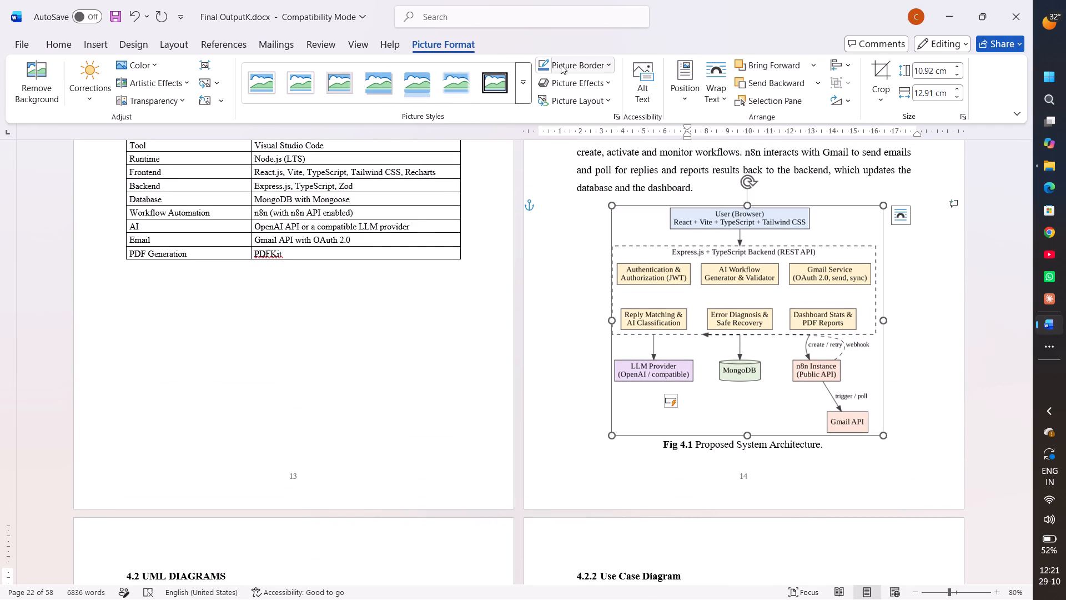
pyautogui.click(562, 66)
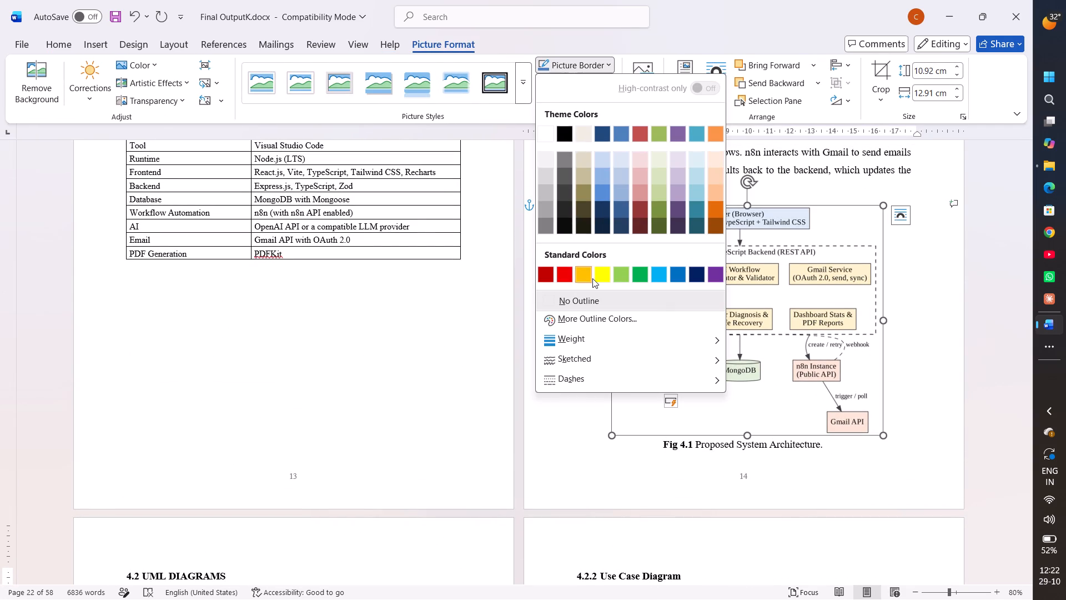
pyautogui.click(501, 87)
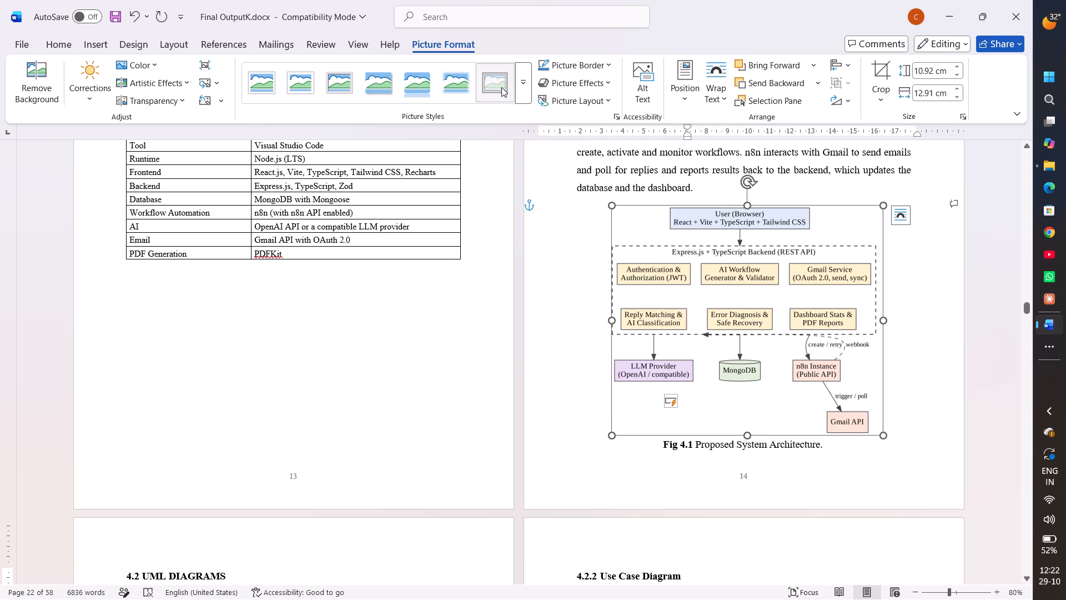
pyautogui.click(514, 88)
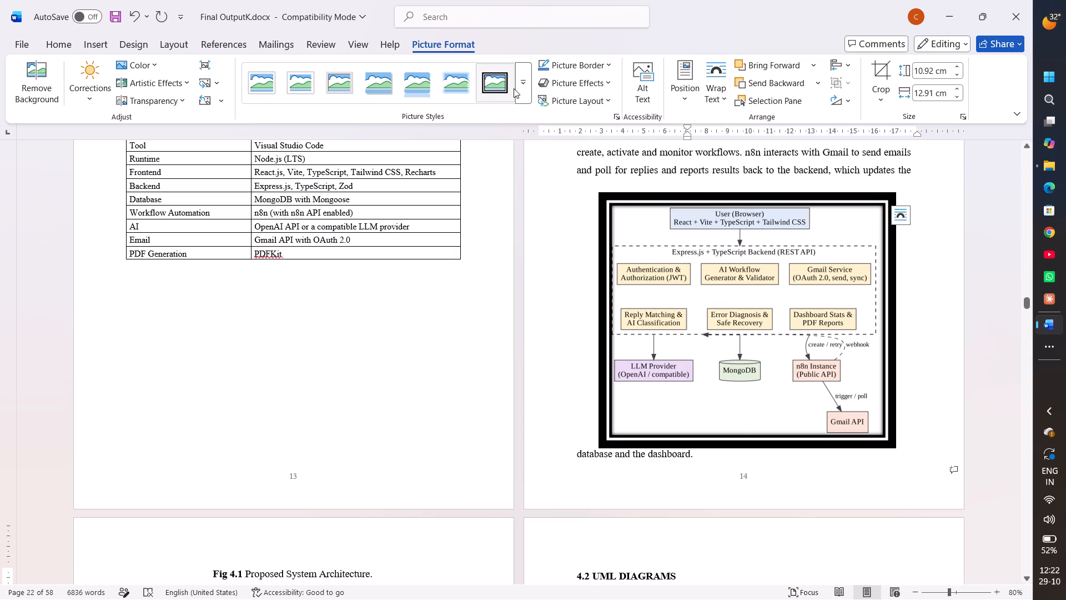
pyautogui.click(520, 88)
pyautogui.click(344, 133)
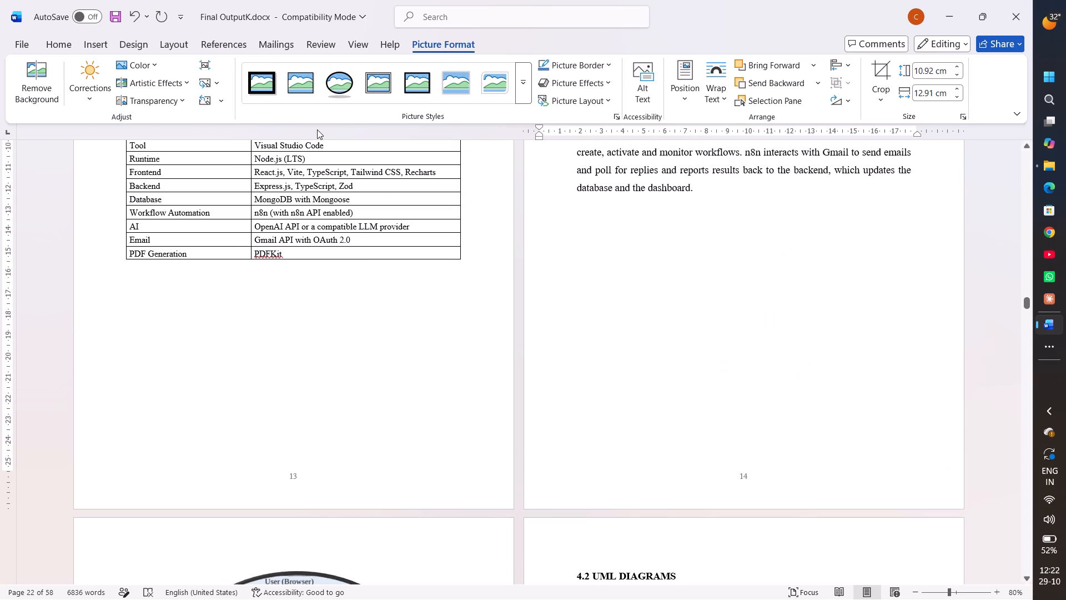
pyautogui.click(524, 96)
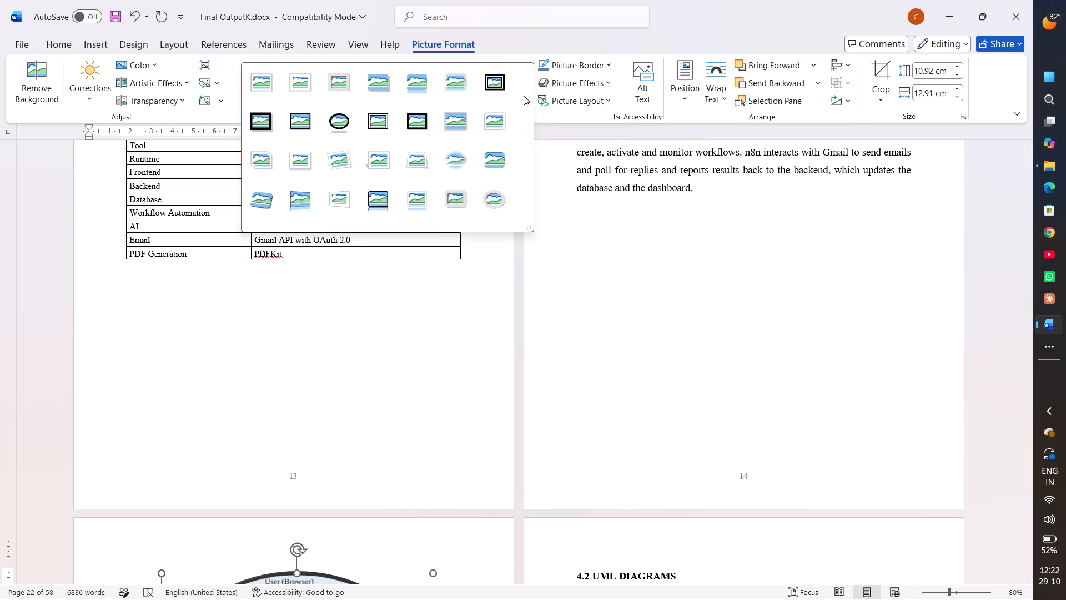
pyautogui.click(300, 120)
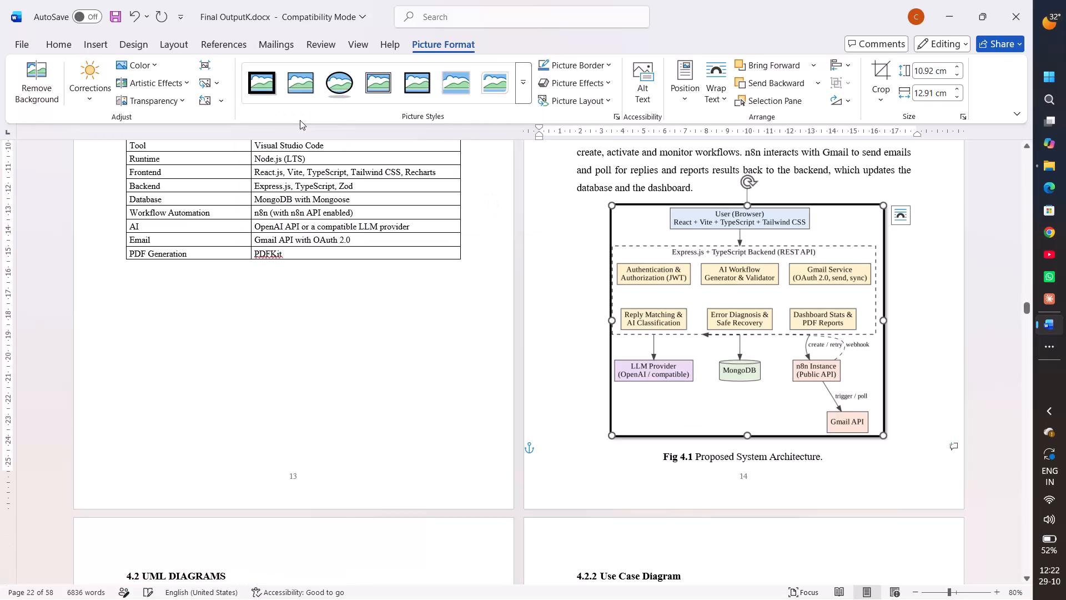
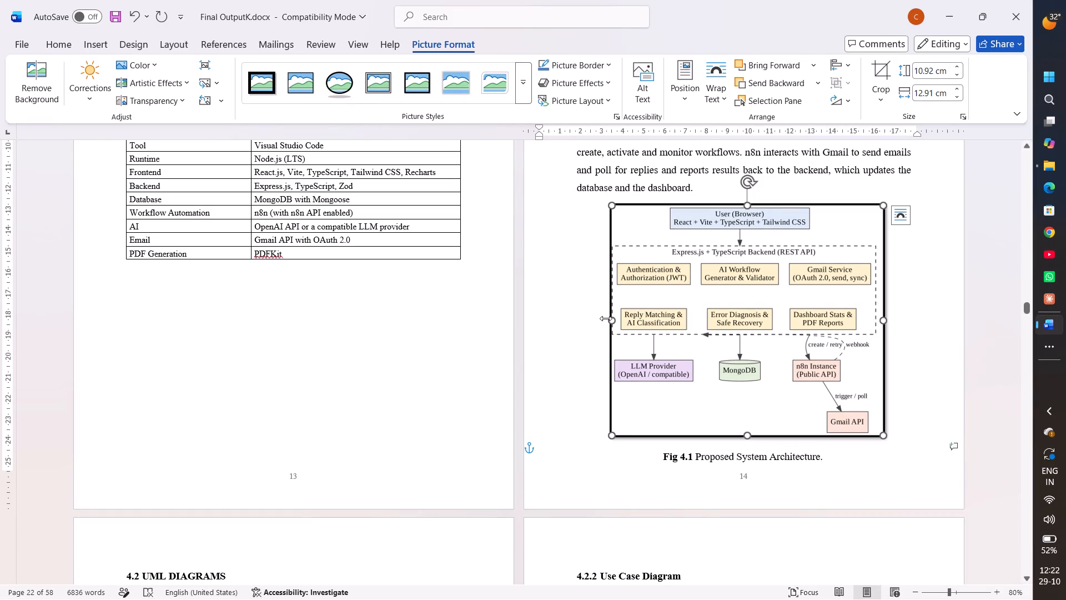
# Widen the framed Fig 4.1 Proposed System Architecture diagram to about 13.8 cm, keeping its height.
pyautogui.moveTo(612, 322); pyautogui.dragTo(593, 321)
# Compare the framed Fig 4.1 architecture diagram with the unframed workflow and use case diagrams and check the surrounding page layout.
pyautogui.scroll(-3, 836, 348)
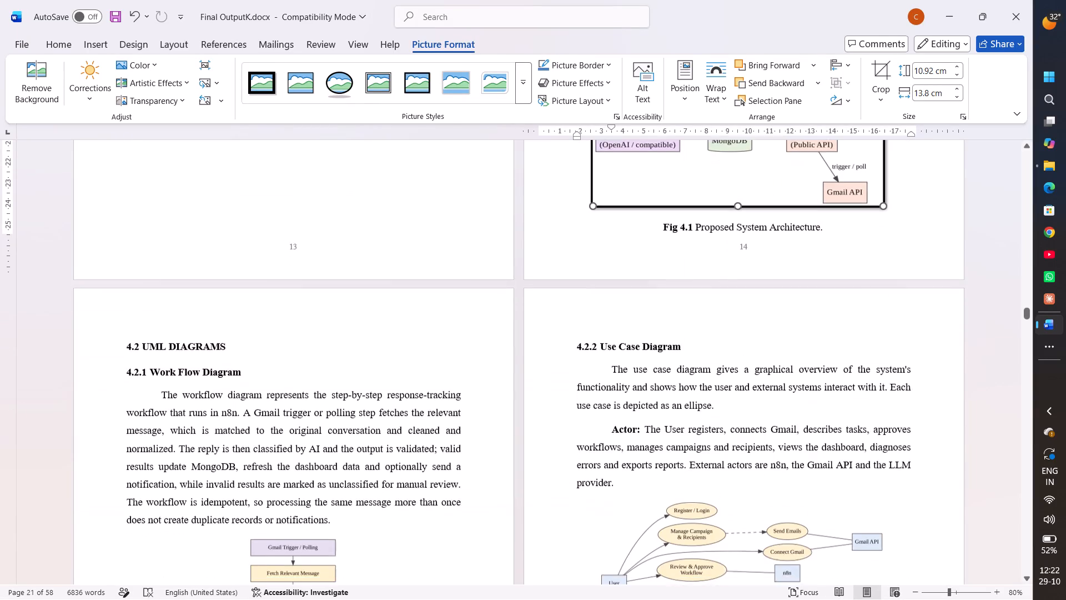
pyautogui.scroll(-2, 836, 348)
pyautogui.scroll(-1, 746, 391)
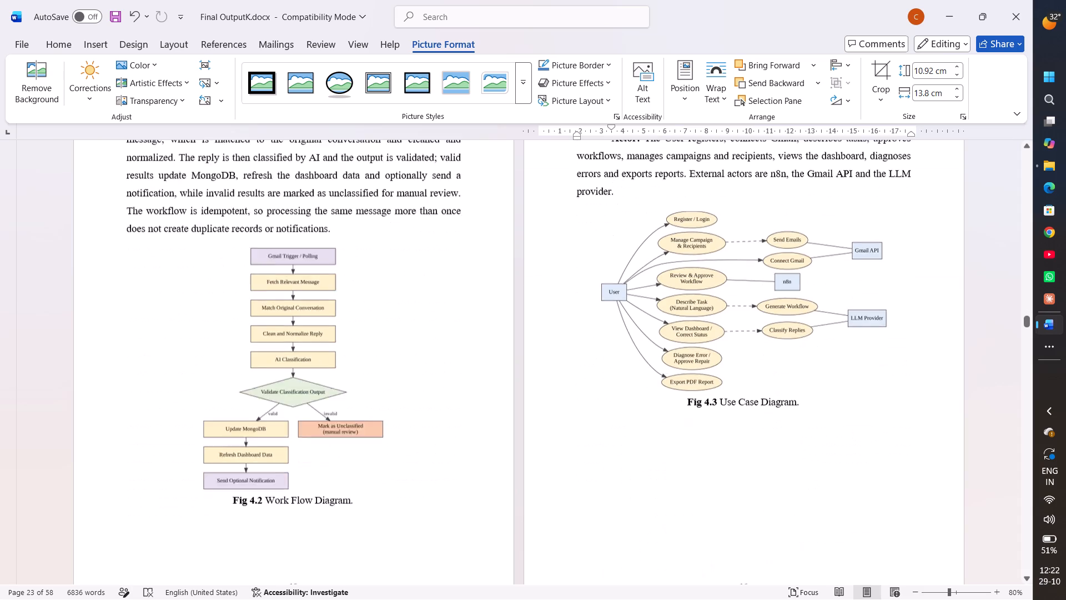
pyautogui.scroll(-1, 746, 391)
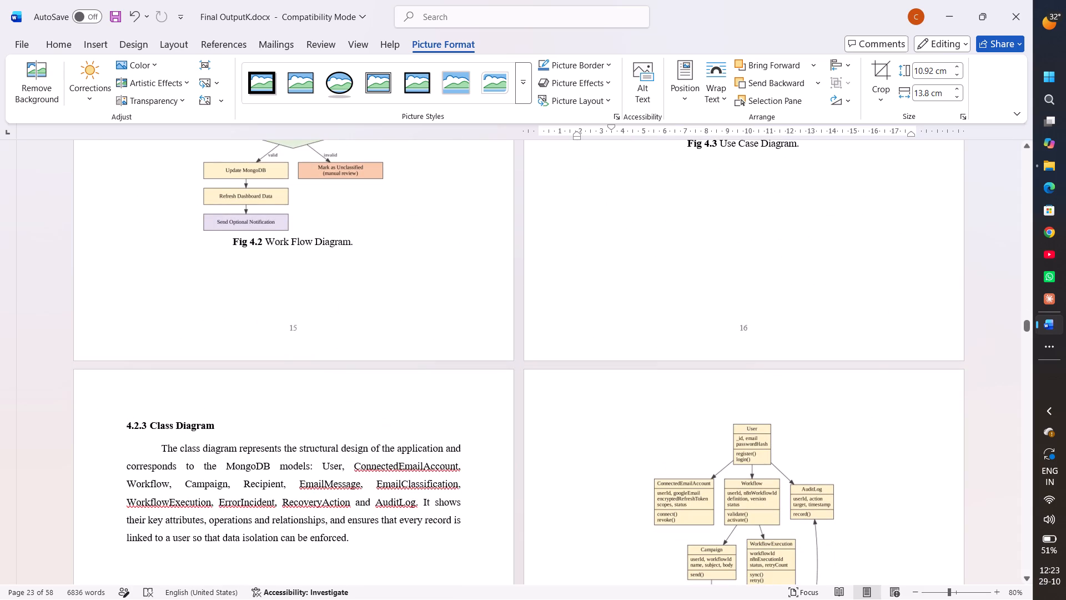
pyautogui.scroll(5, 746, 391)
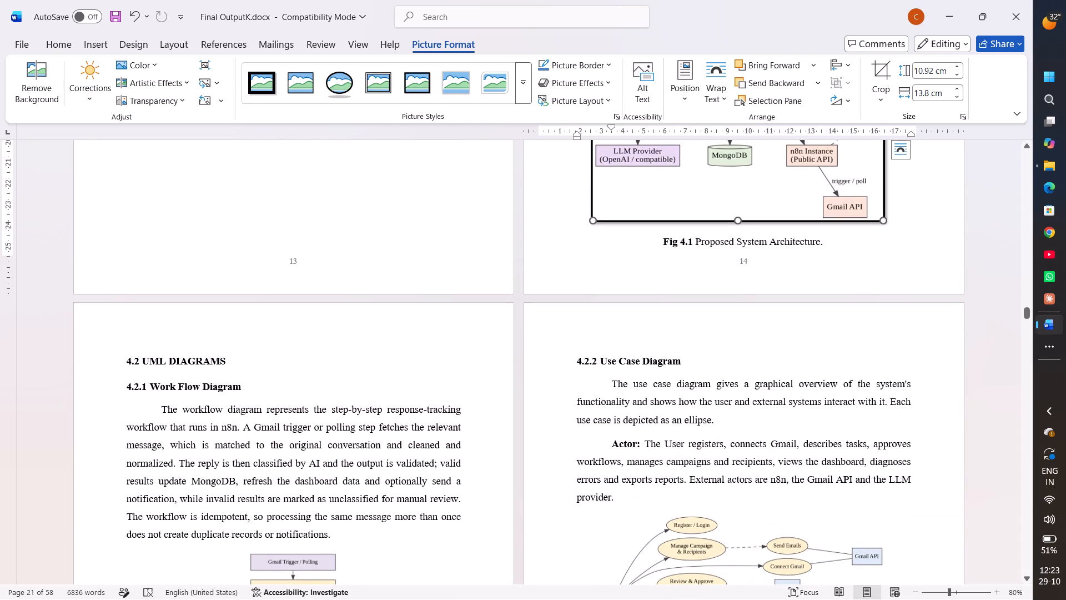
pyautogui.scroll(-3, 746, 391)
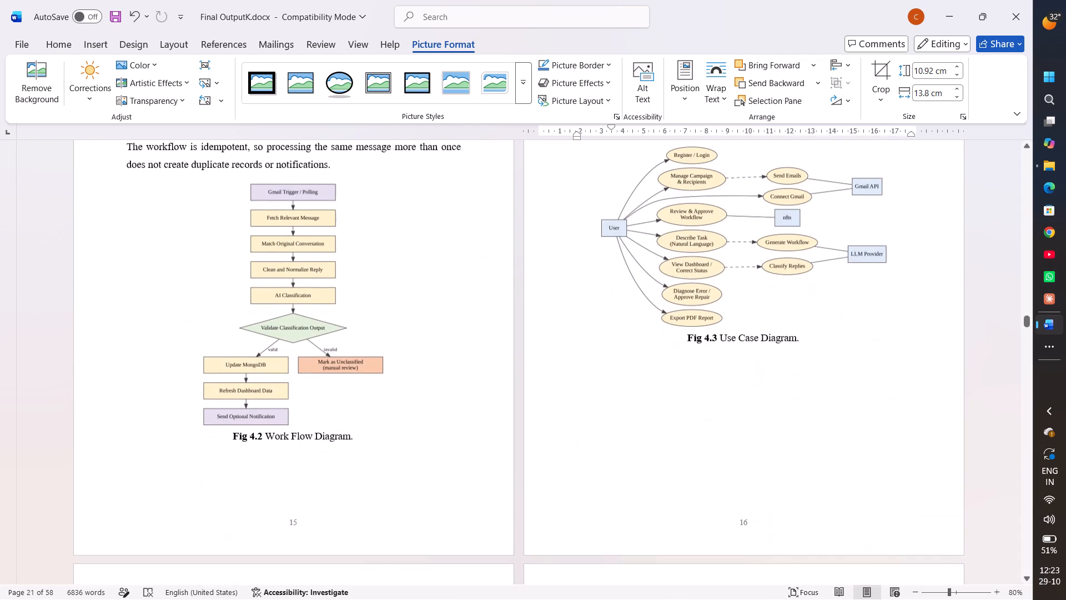
pyautogui.scroll(-1, 746, 391)
pyautogui.scroll(6, 746, 391)
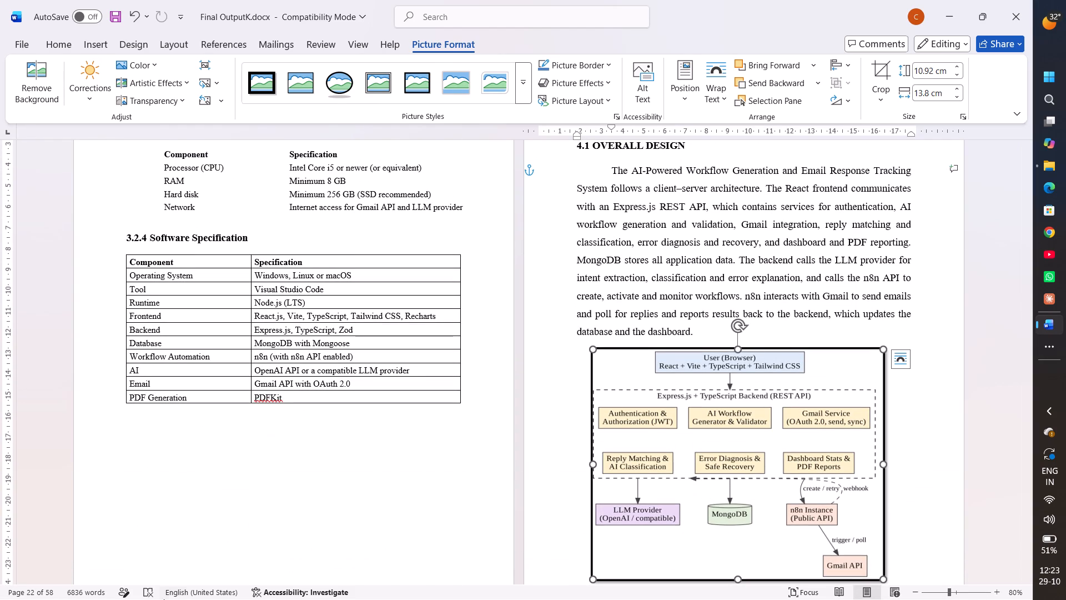
pyautogui.click(356, 477)
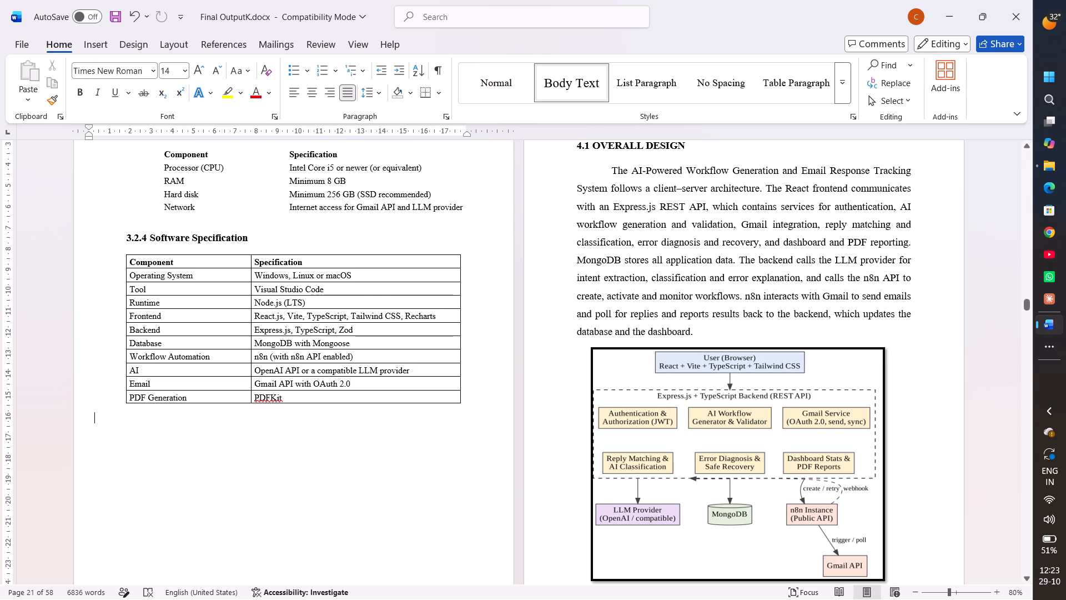
pyautogui.scroll(-1, 828, 447)
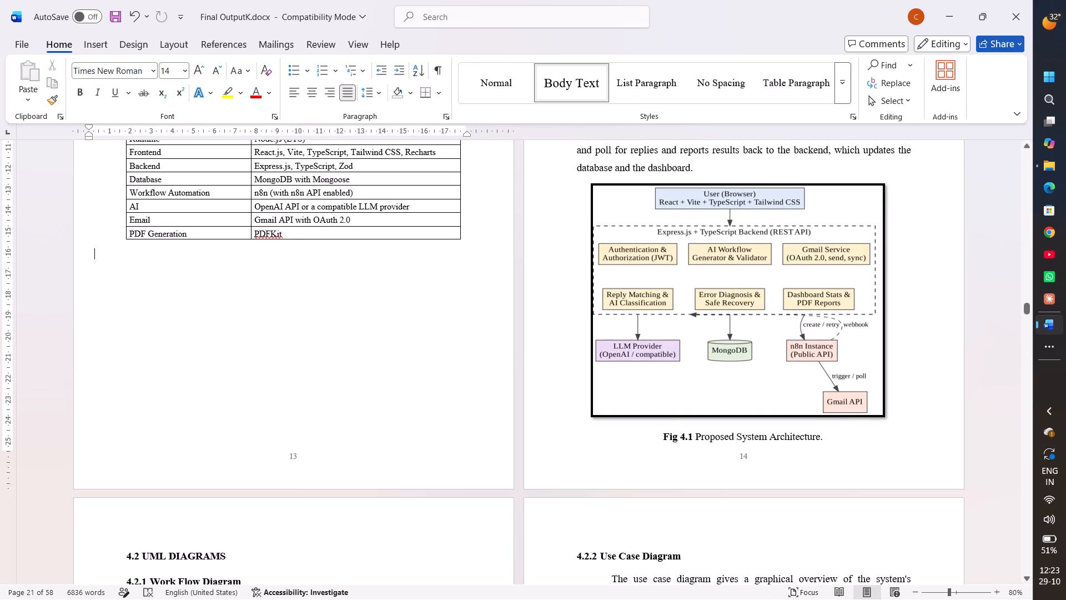
pyautogui.click(753, 386)
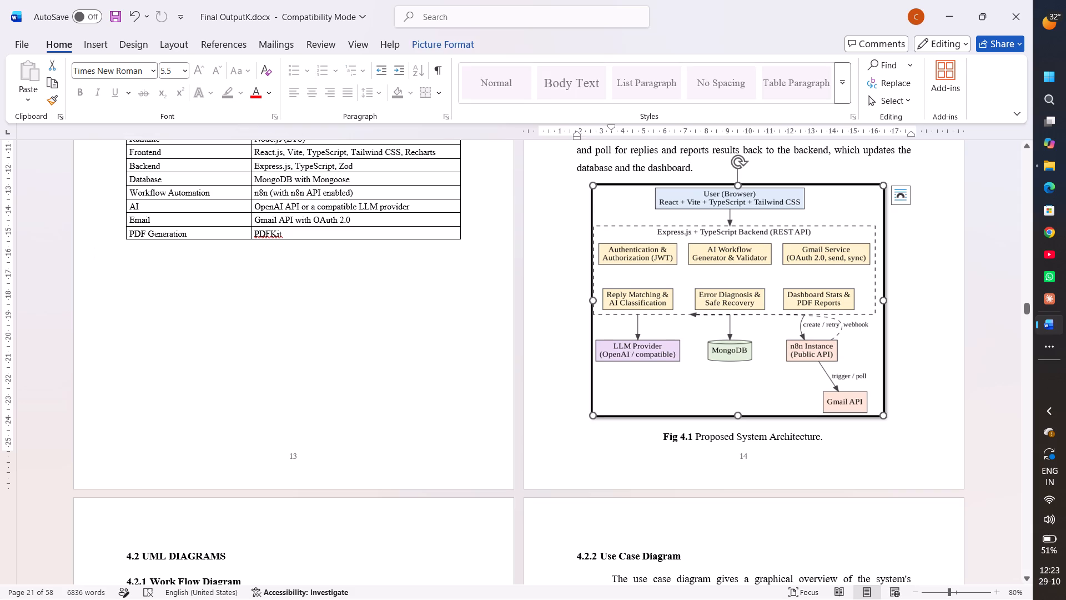
pyautogui.scroll(-2, 756, 379)
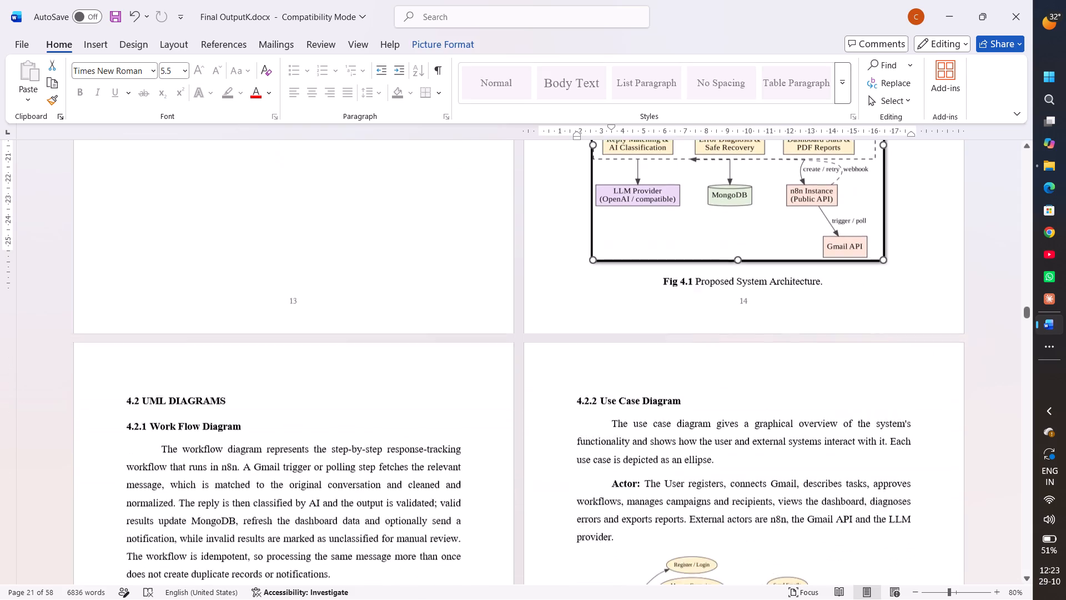
pyautogui.scroll(-4, 756, 379)
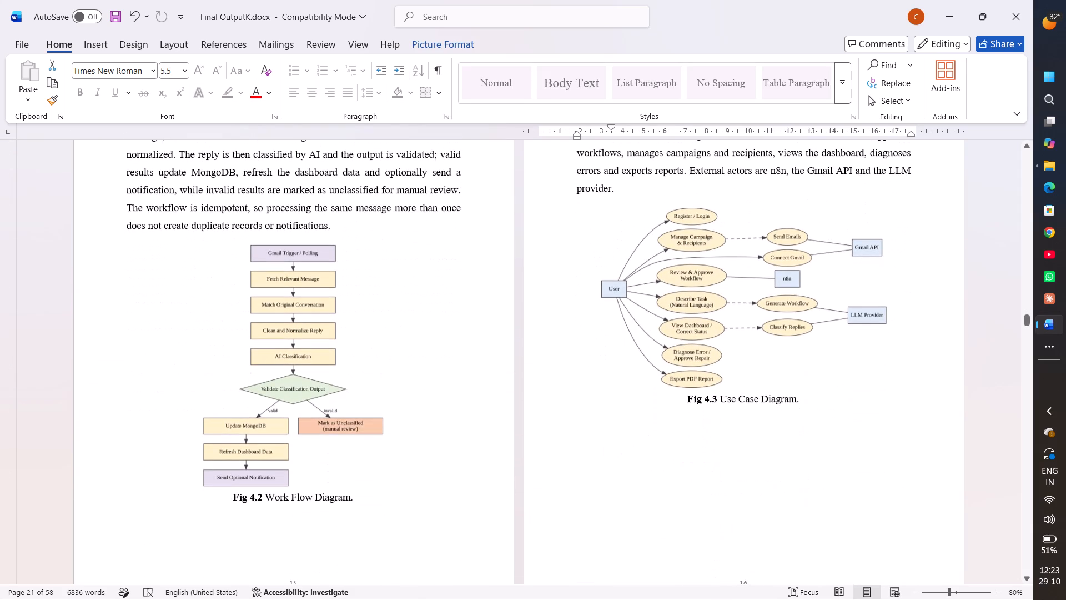
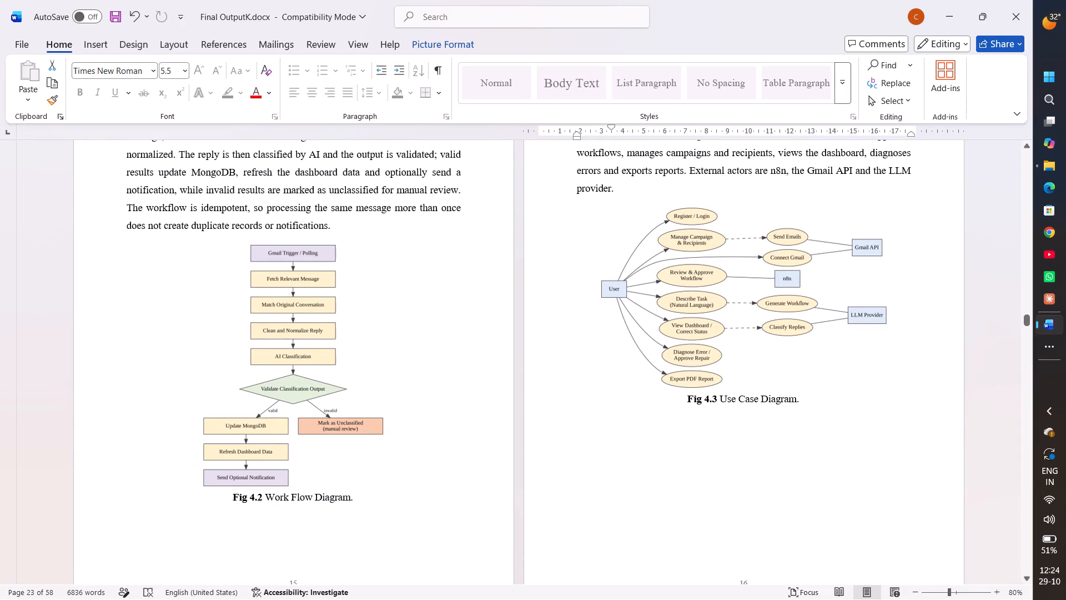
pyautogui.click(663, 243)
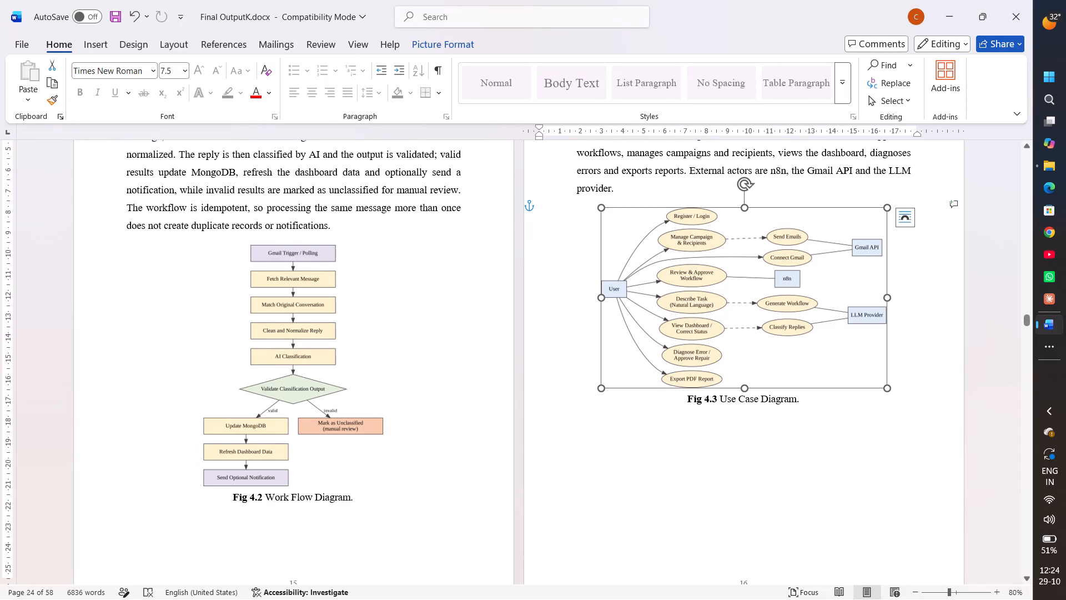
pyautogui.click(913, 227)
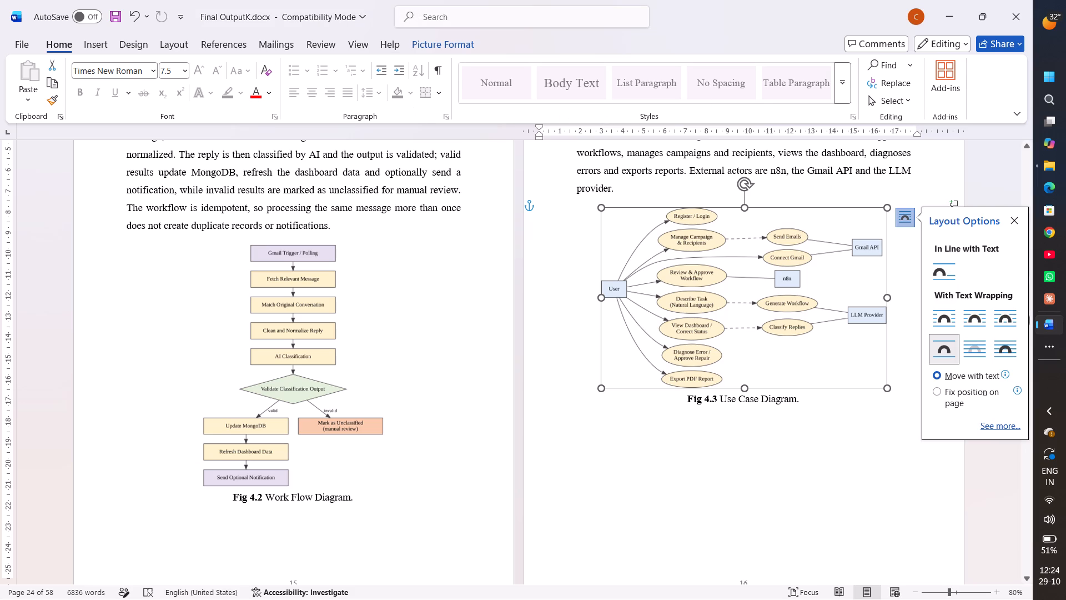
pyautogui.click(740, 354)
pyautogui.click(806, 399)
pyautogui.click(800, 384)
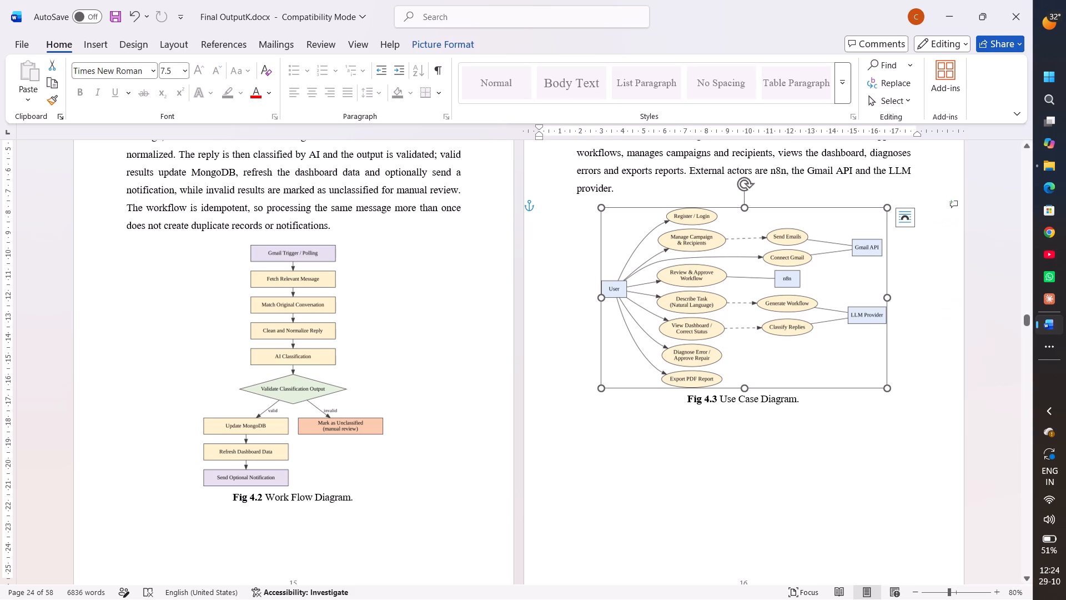
# Move the Fig 4.3 Use Case Diagram caption down by inserting five blank lines before it.
pyautogui.click(800, 404)
pyautogui.moveTo(800, 404); pyautogui.dragTo(708, 407)
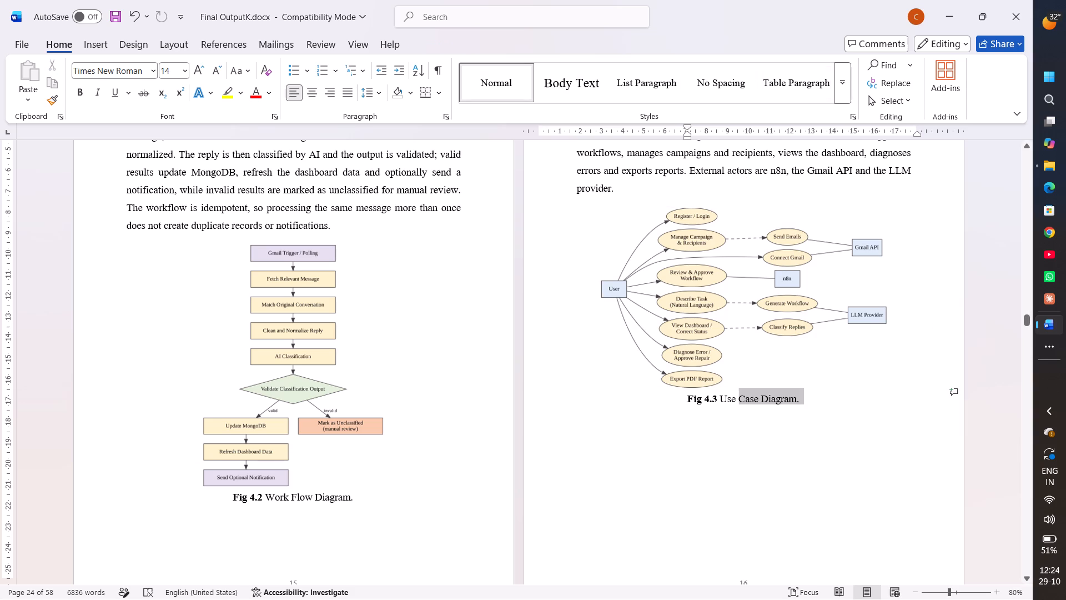
pyautogui.moveTo(708, 407); pyautogui.dragTo(689, 401)
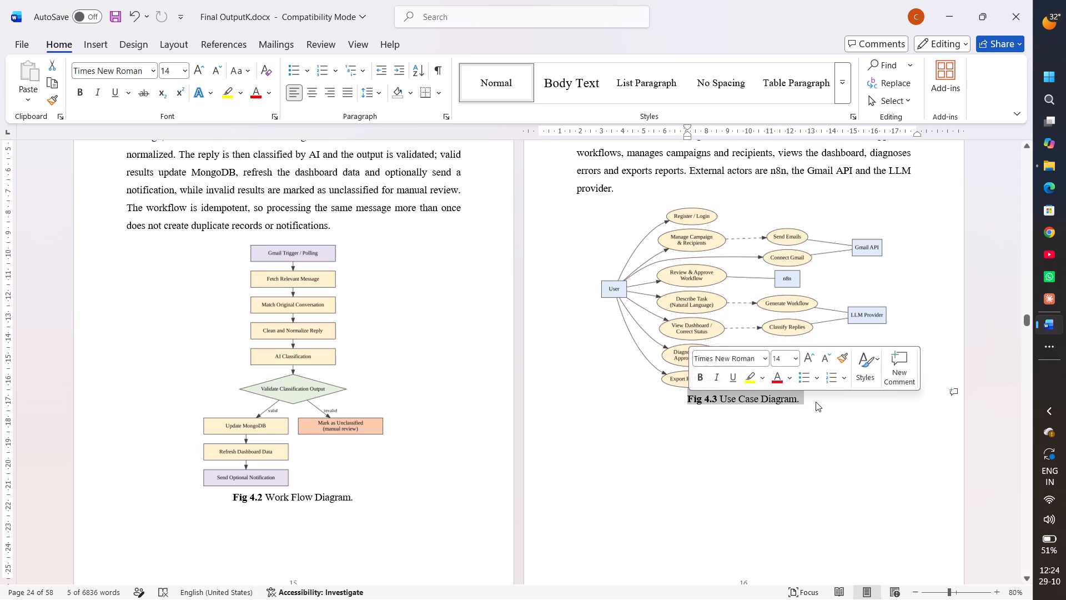
pyautogui.click(816, 402)
pyautogui.click(687, 401)
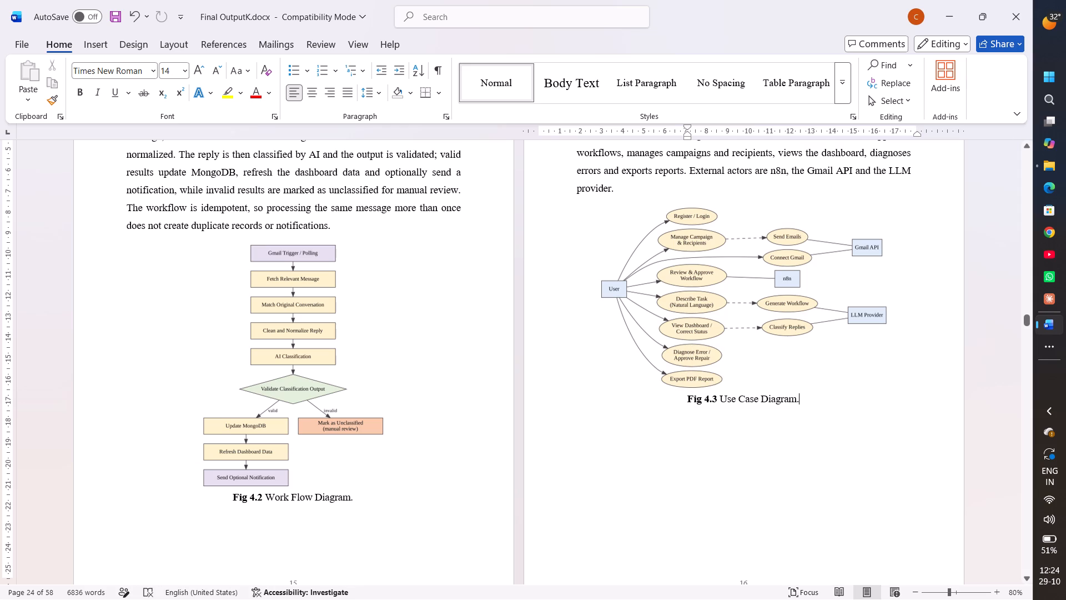
pyautogui.press('Return')
pyautogui.press('Return')
pyautogui.press('Return')
pyautogui.press('Return')
pyautogui.press('Return')
pyautogui.press('Return')
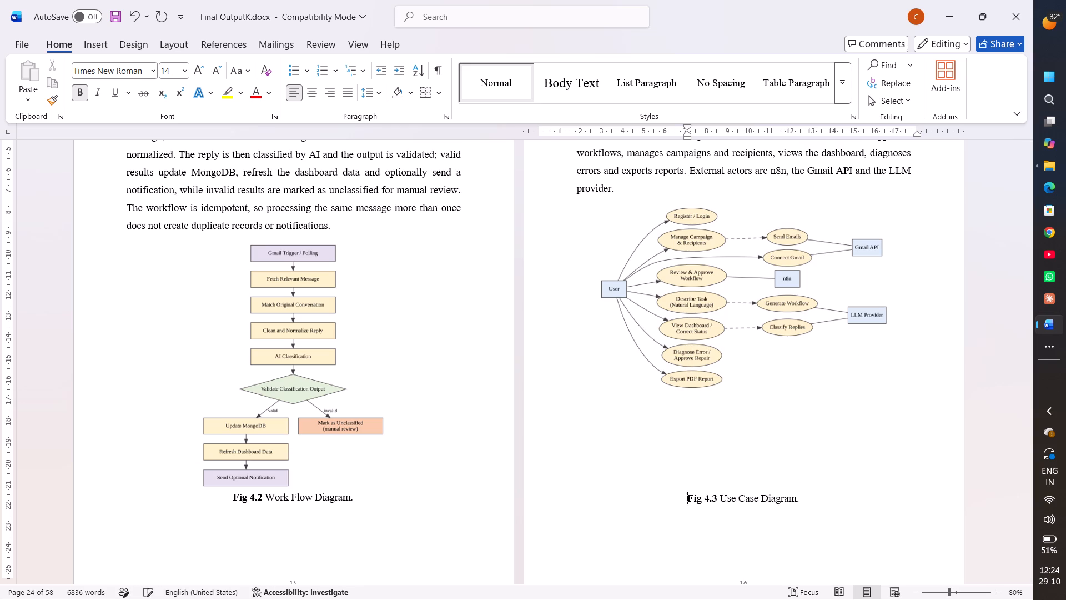
pyautogui.press('BackSpace')
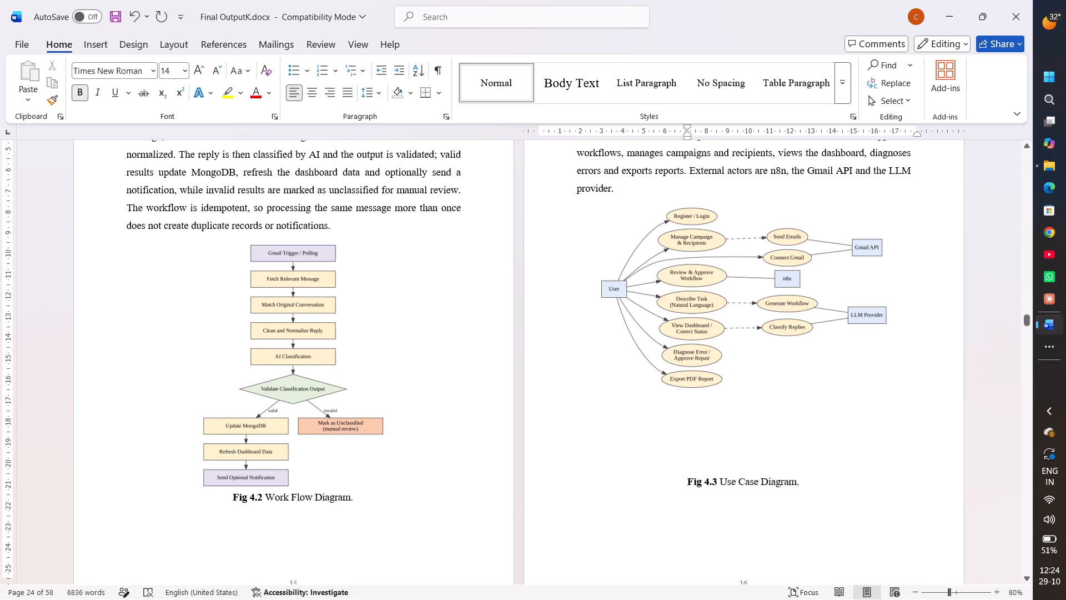
# Insert one blank line before the Fig 4.2 Work Flow Diagram caption.
pyautogui.moveTo(353, 499); pyautogui.dragTo(308, 502)
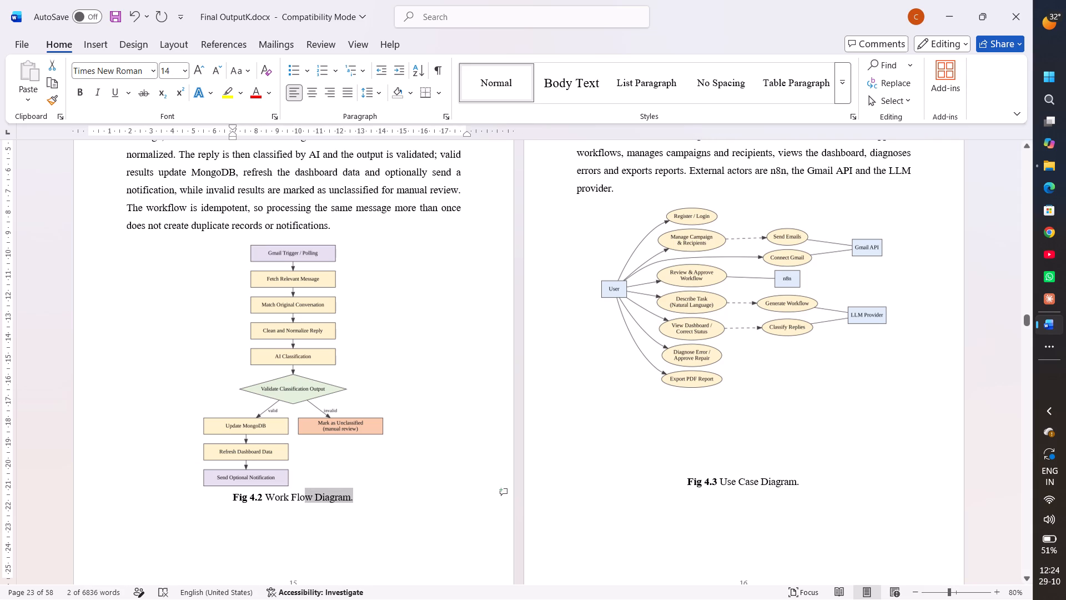
pyautogui.click(233, 493)
pyautogui.press('Return')
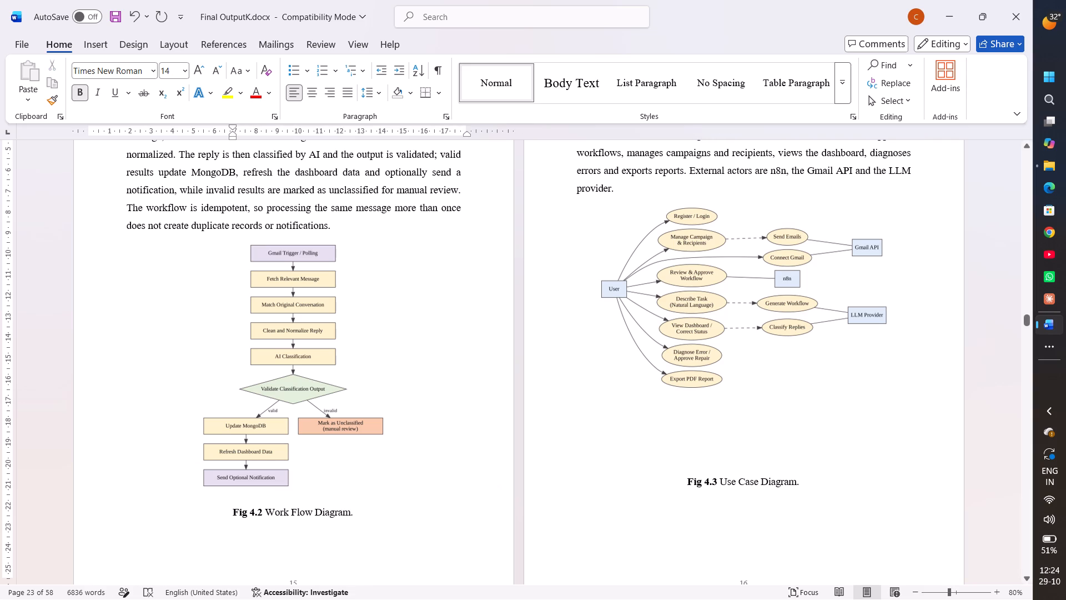
# Add one more blank line before the Fig 4.3 Use Case Diagram caption.
pyautogui.click(687, 481)
pyautogui.press('Return')
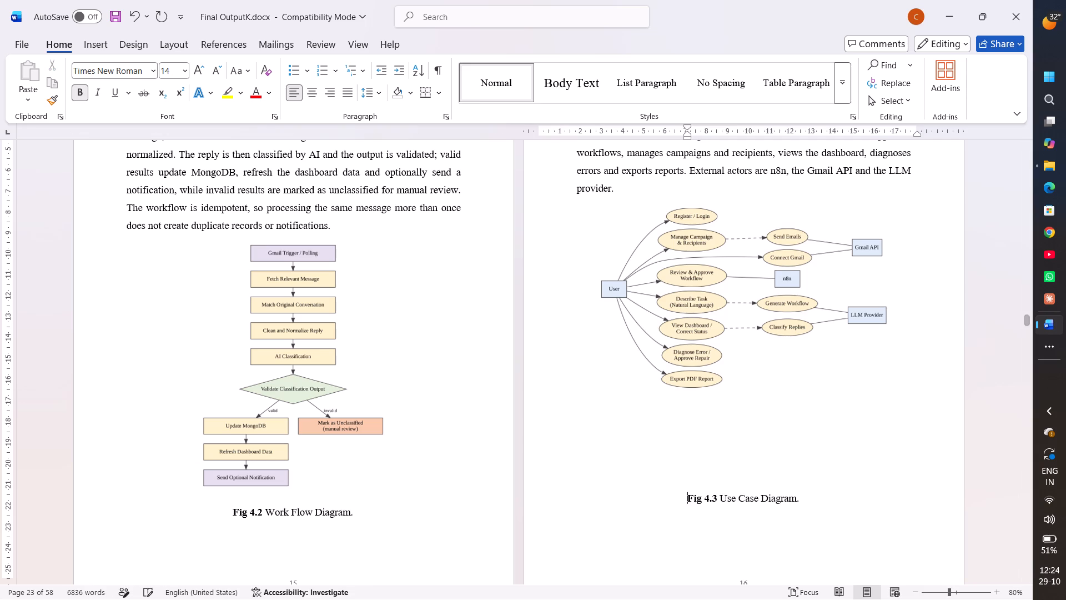
pyautogui.press('Return')
pyautogui.press('BackSpace')
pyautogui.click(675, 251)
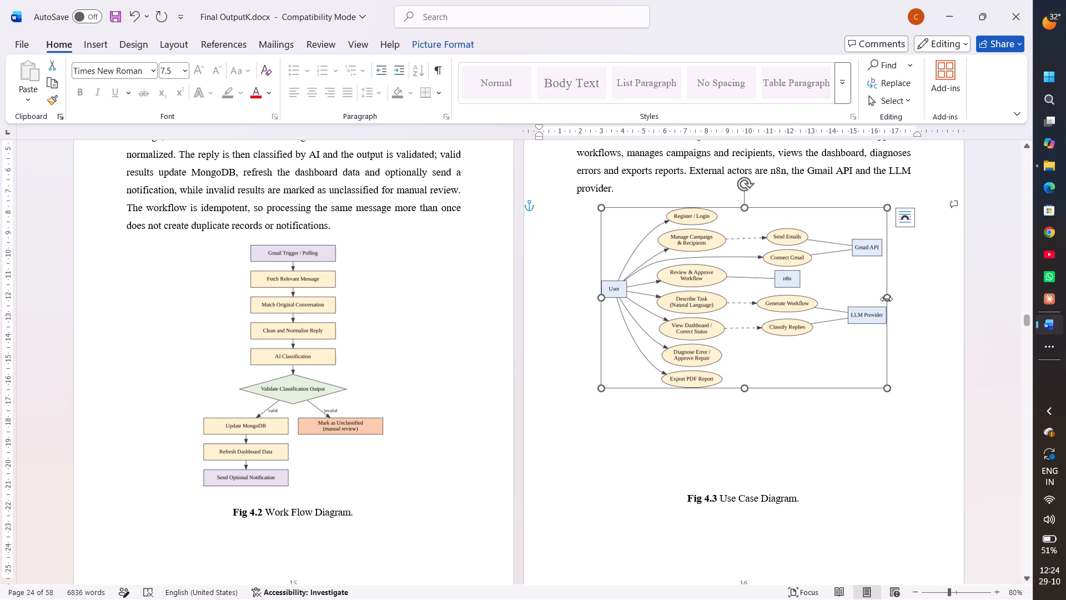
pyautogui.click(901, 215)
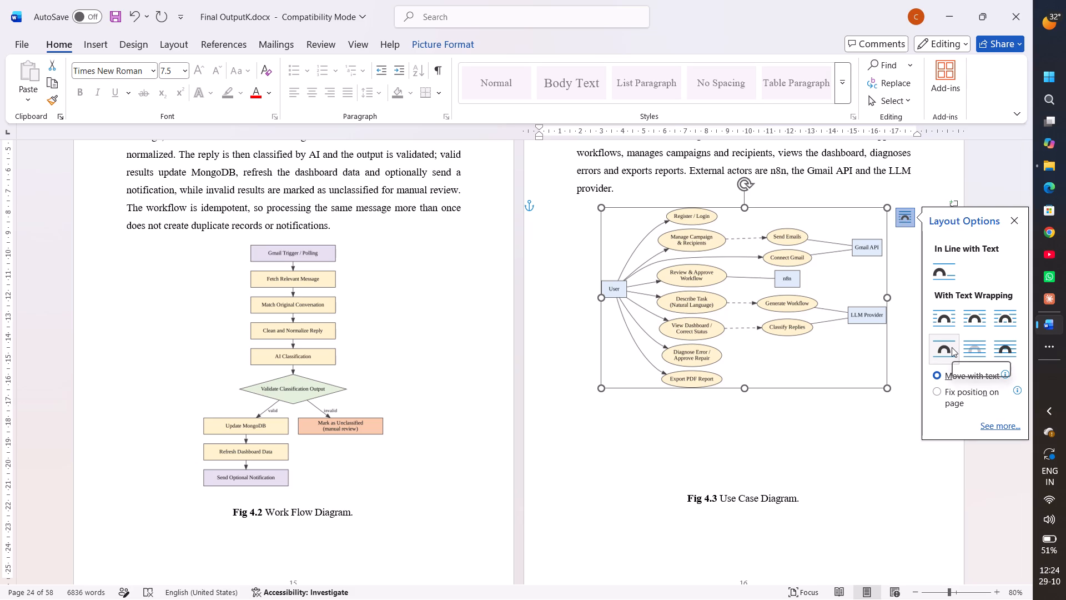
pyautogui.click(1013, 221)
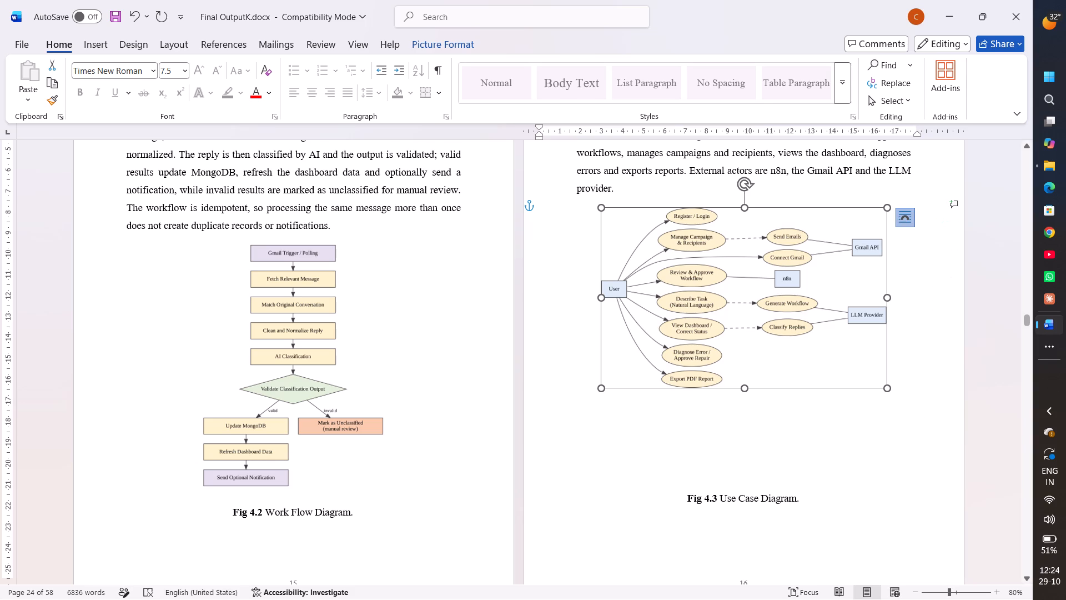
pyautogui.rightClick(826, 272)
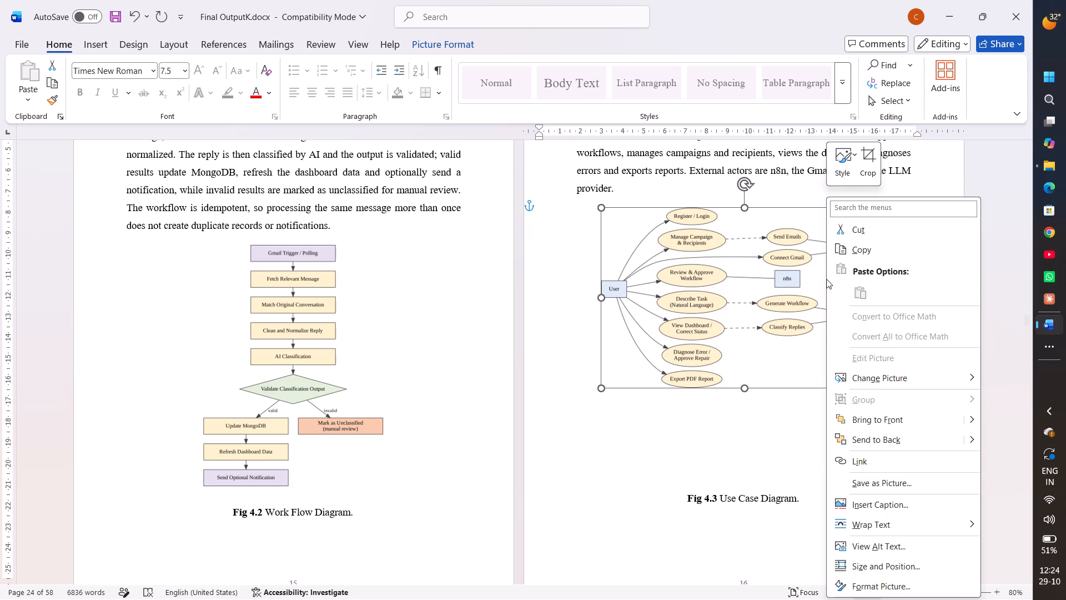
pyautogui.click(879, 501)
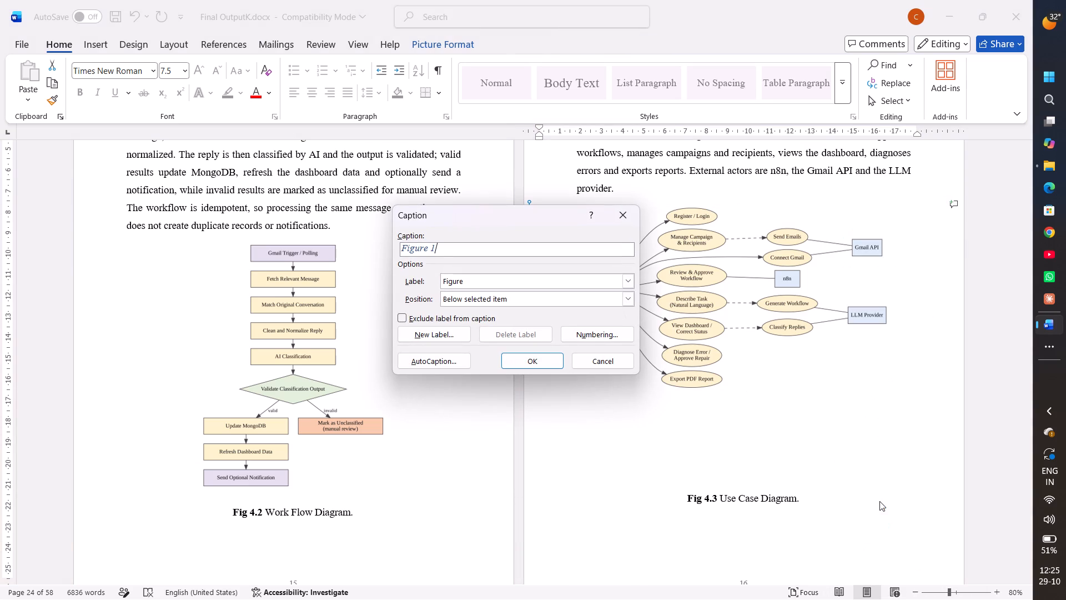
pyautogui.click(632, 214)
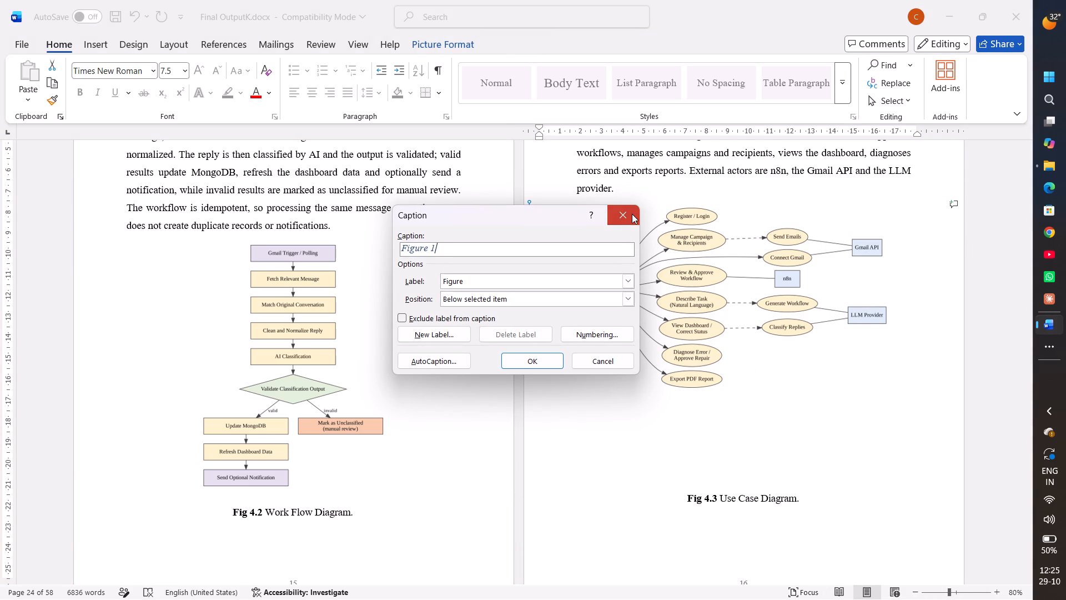
# Move the Fig 4.3 use case diagram slightly down, away from the paragraph above it.
pyautogui.moveTo(731, 294); pyautogui.dragTo(733, 301)
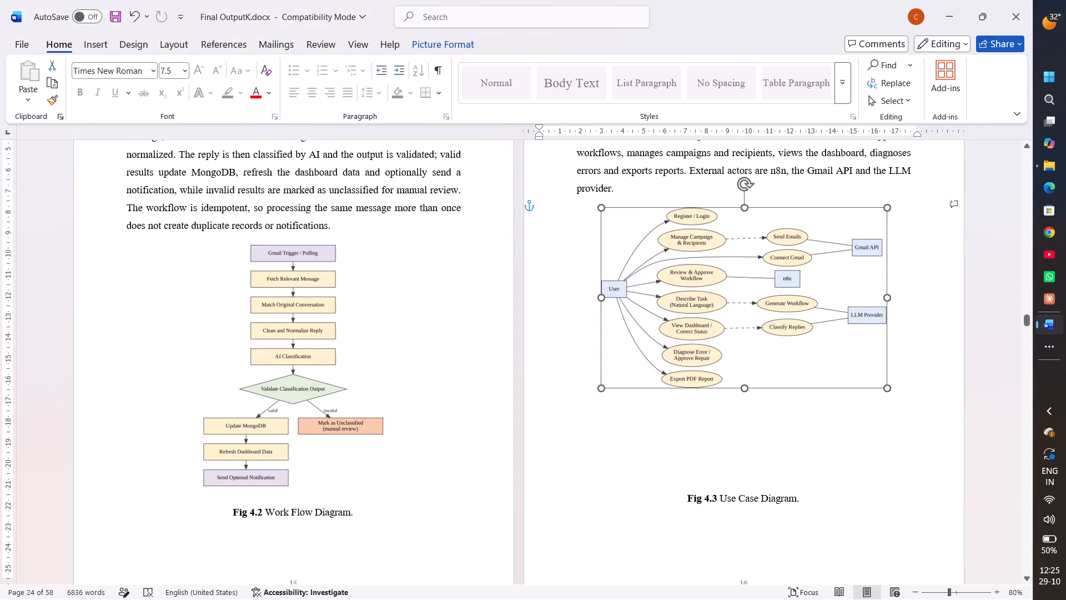
pyautogui.moveTo(733, 301); pyautogui.dragTo(737, 314)
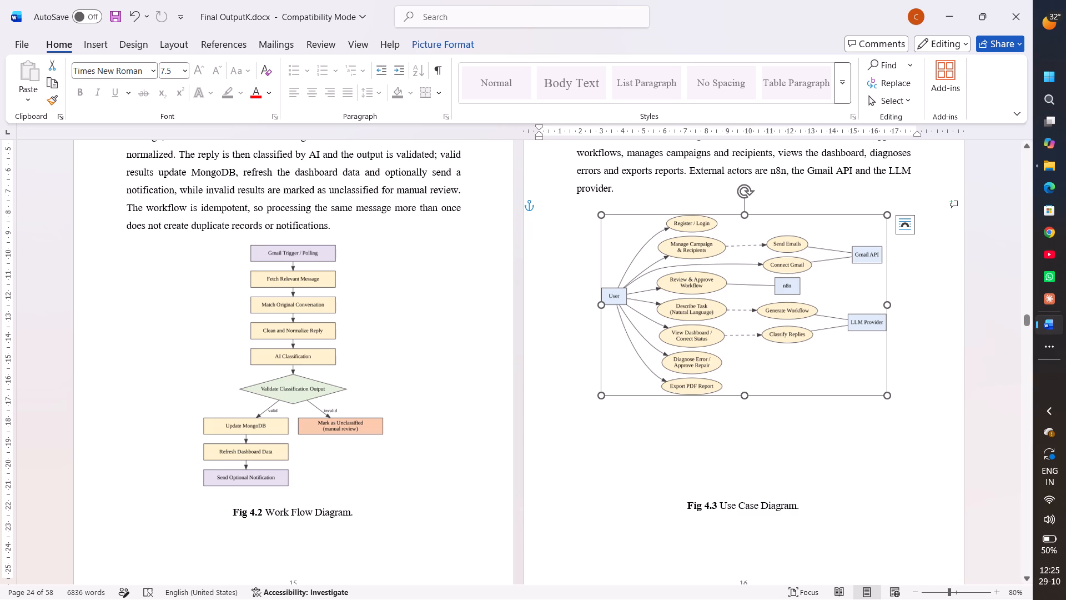
# Apply the thin, simple black frame picture style to the Fig 4.3 use case diagram.
pyautogui.rightClick(652, 254)
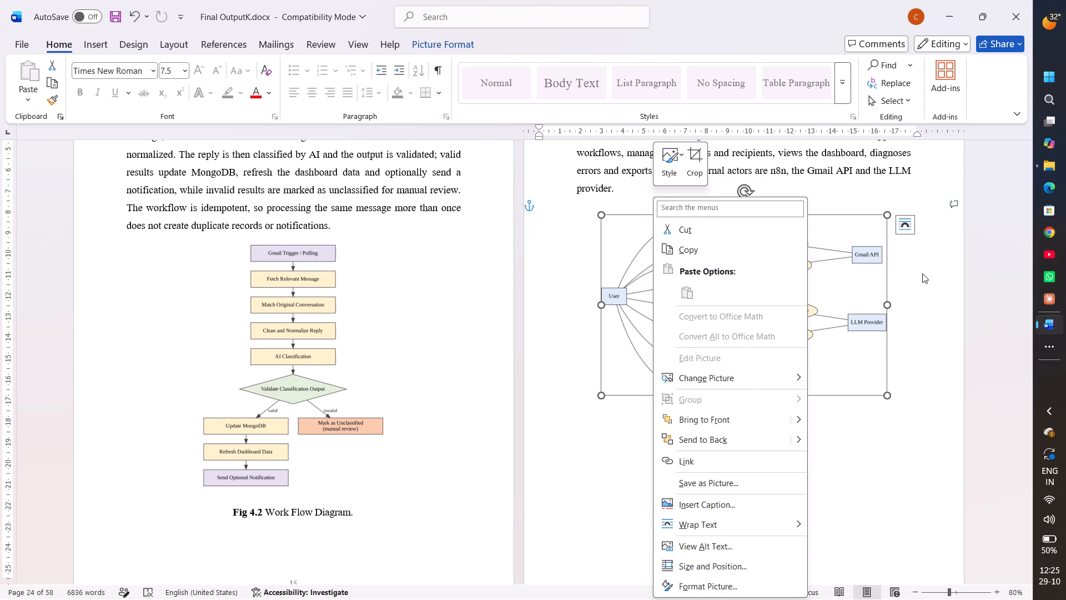
pyautogui.click(892, 412)
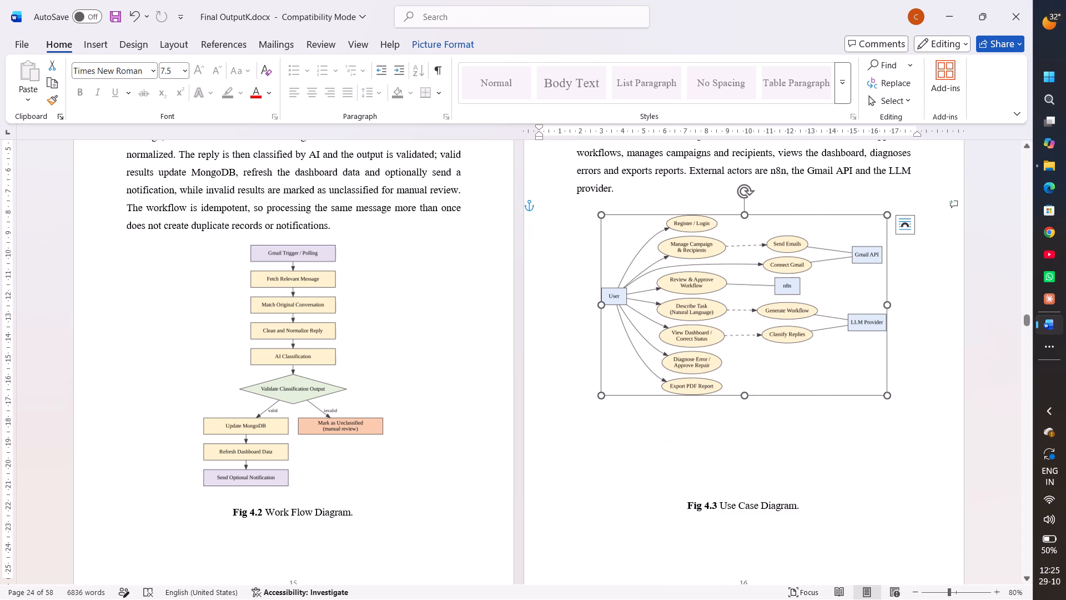
pyautogui.doubleClick(786, 369)
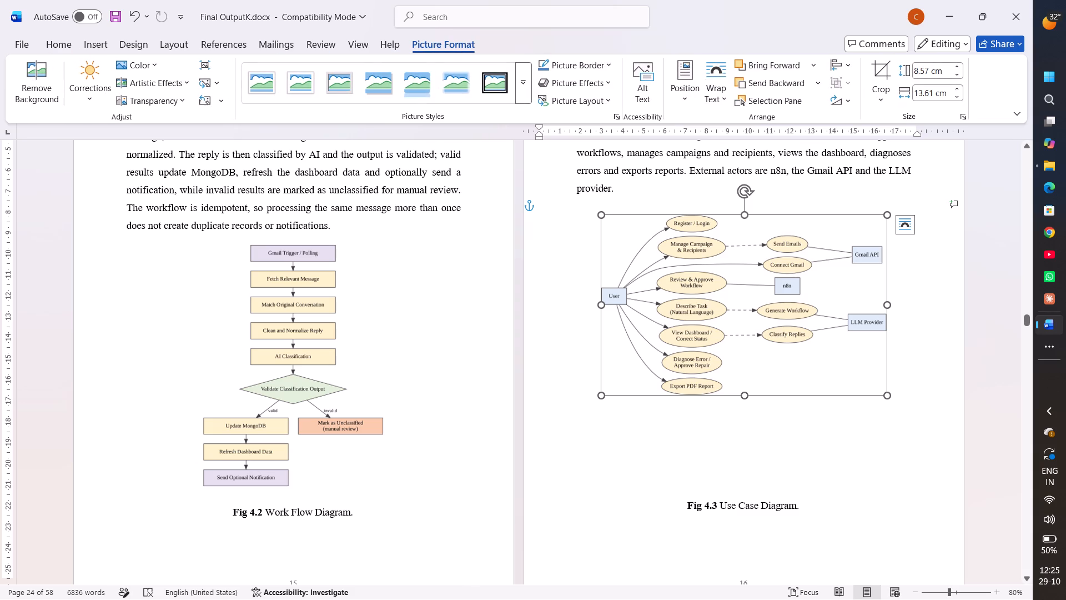
pyautogui.click(520, 99)
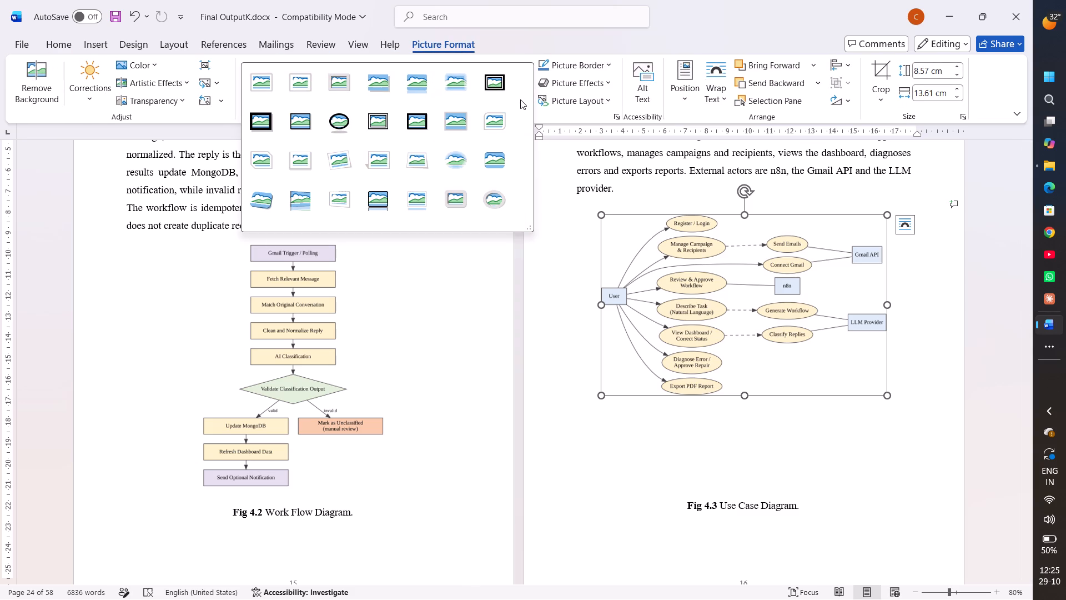
pyautogui.click(273, 123)
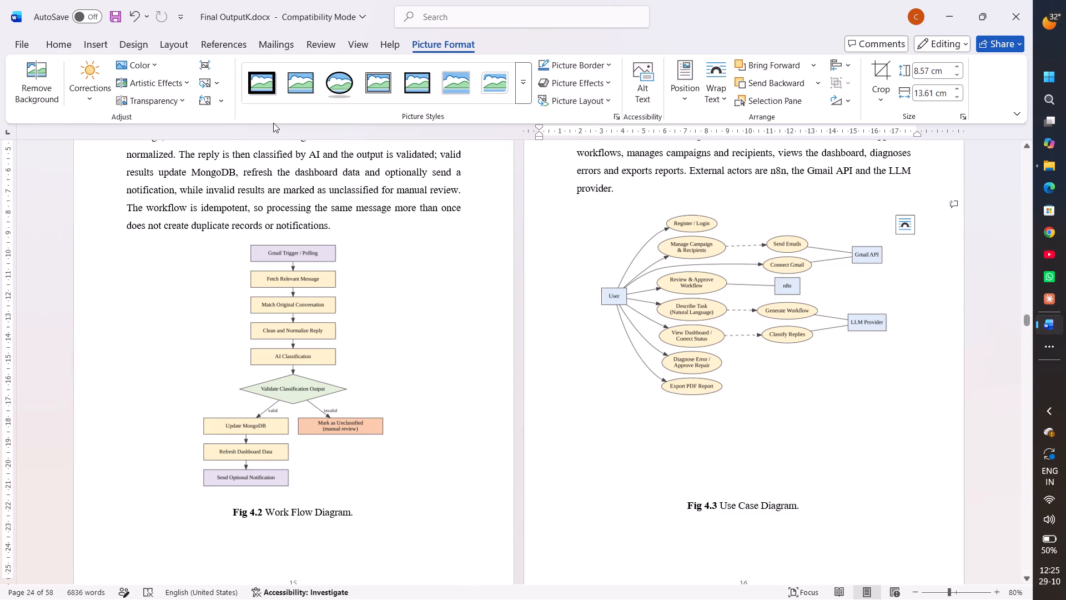
pyautogui.click(410, 91)
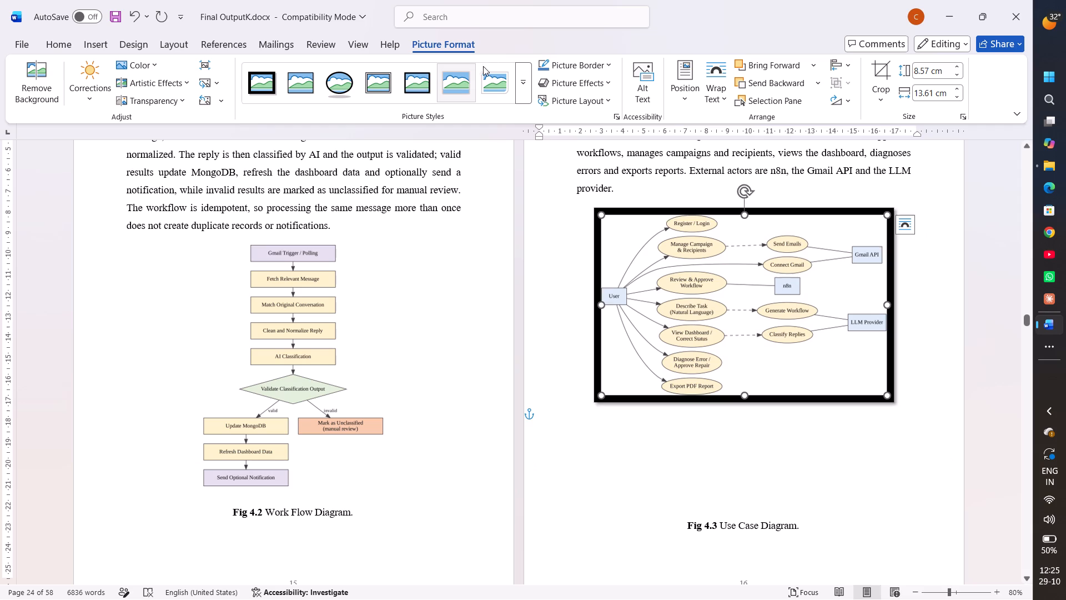
pyautogui.click(520, 84)
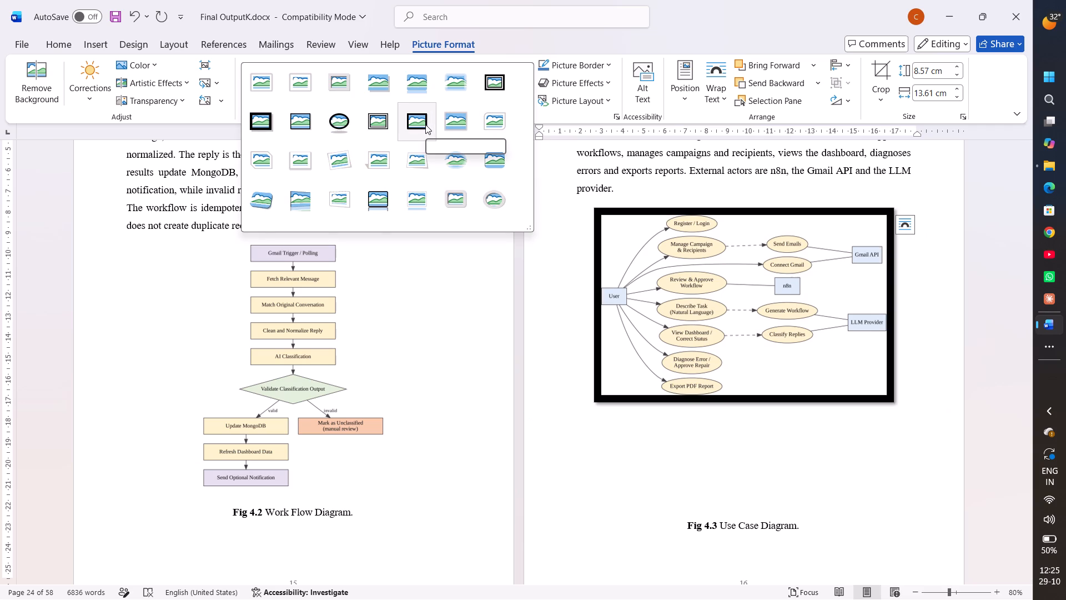
pyautogui.click(313, 128)
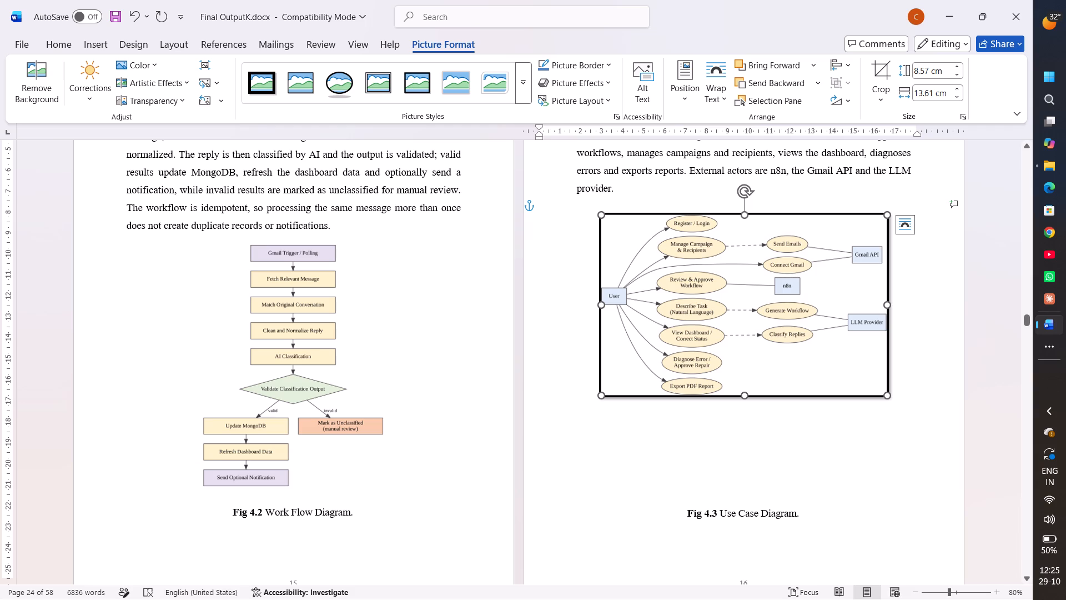
# Stretch the Fig 4.3 use case diagram downward to a height of about 12.8 cm, keeping its width.
pyautogui.moveTo(746, 398); pyautogui.dragTo(743, 427)
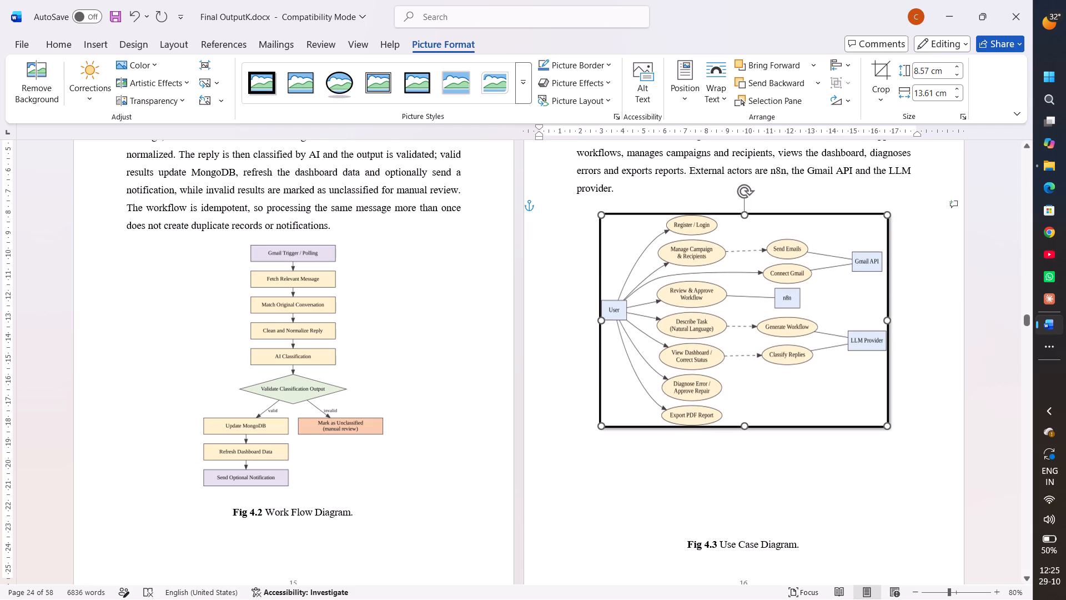
pyautogui.moveTo(743, 427); pyautogui.dragTo(741, 438)
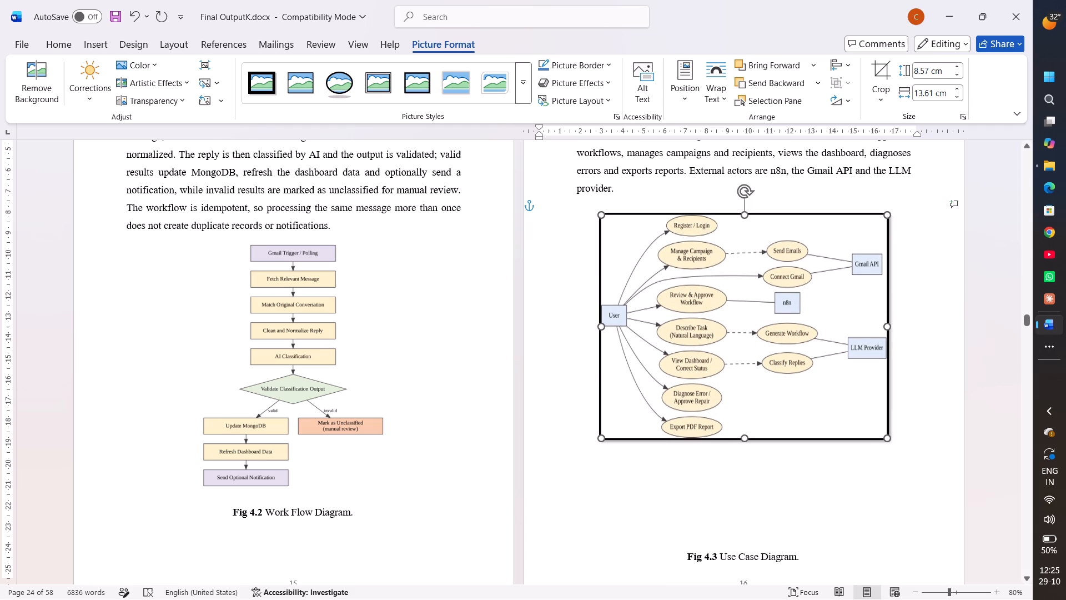
pyautogui.moveTo(741, 438); pyautogui.dragTo(738, 474)
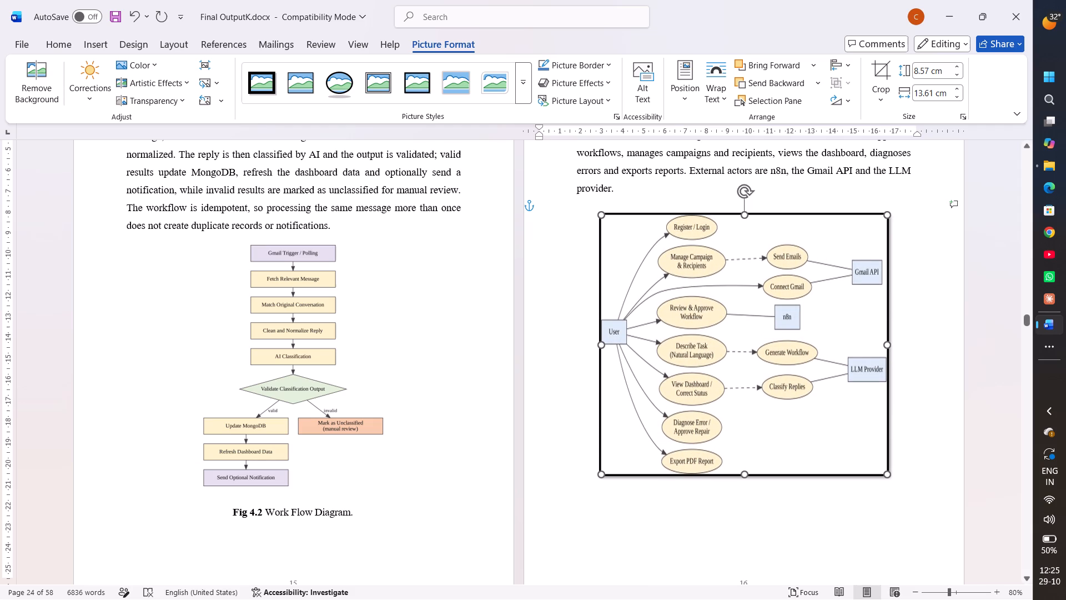
pyautogui.moveTo(738, 474); pyautogui.dragTo(738, 477)
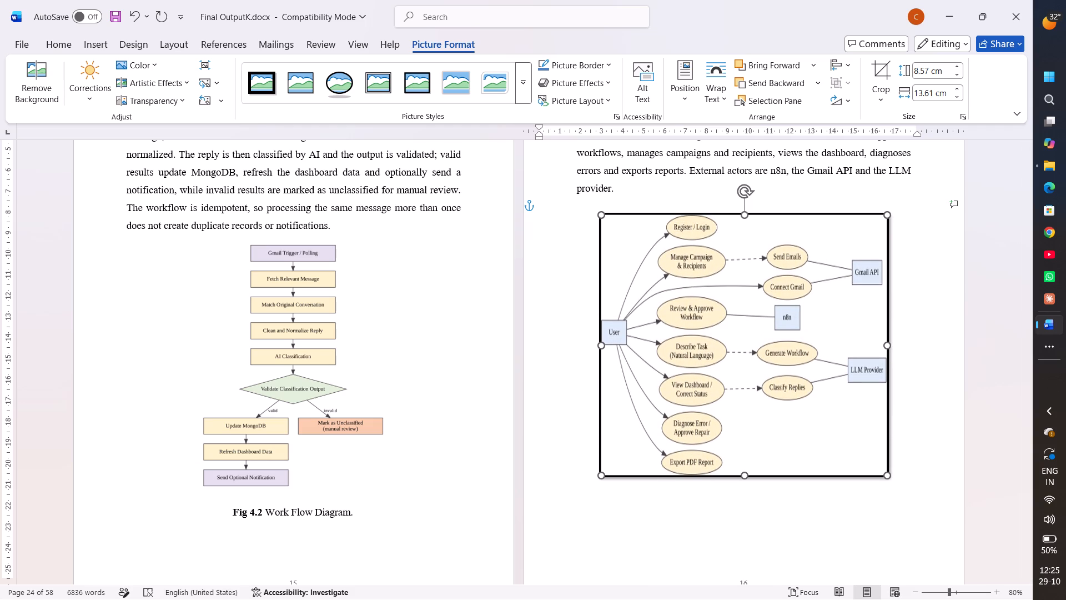
pyautogui.moveTo(738, 477); pyautogui.dragTo(738, 477)
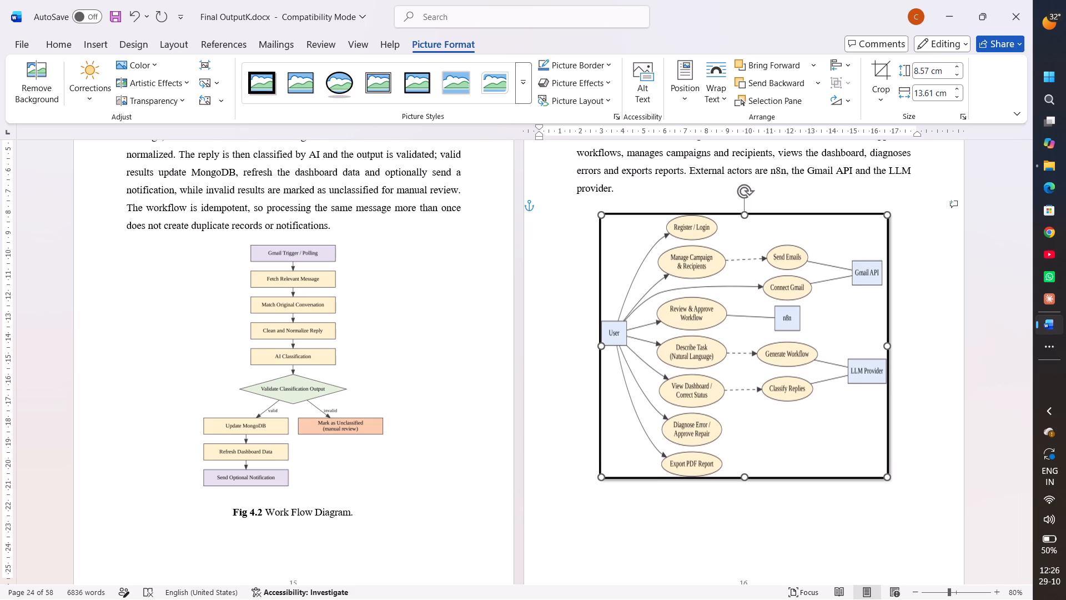
pyautogui.moveTo(738, 477); pyautogui.dragTo(737, 484)
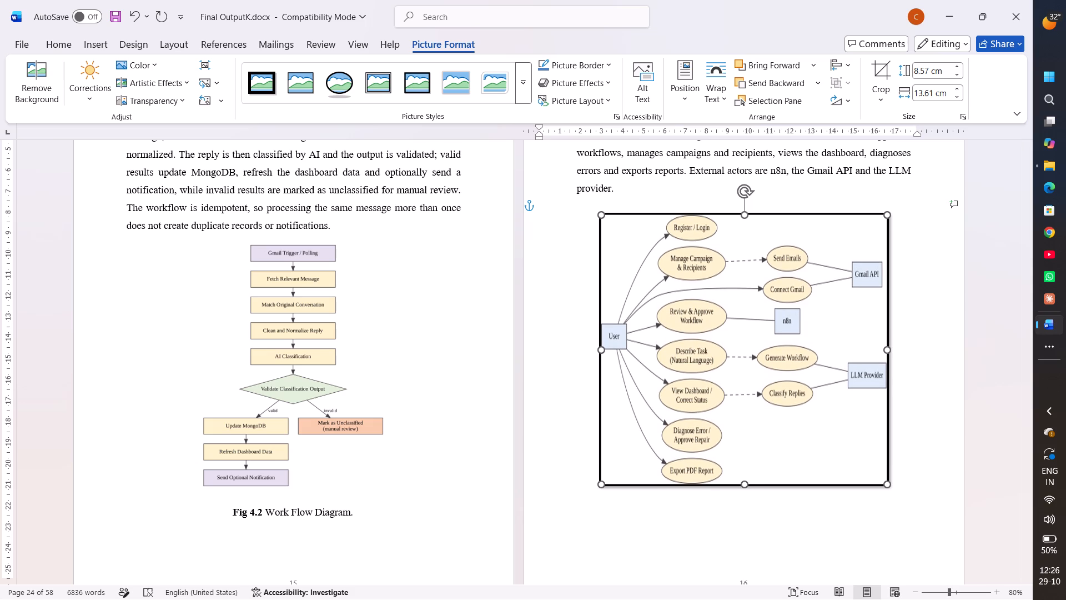
# Remove the Fig 4.3 caption's left indent and the preceding blank lines to pull it back onto page 16.
pyautogui.scroll(-1, 737, 484)
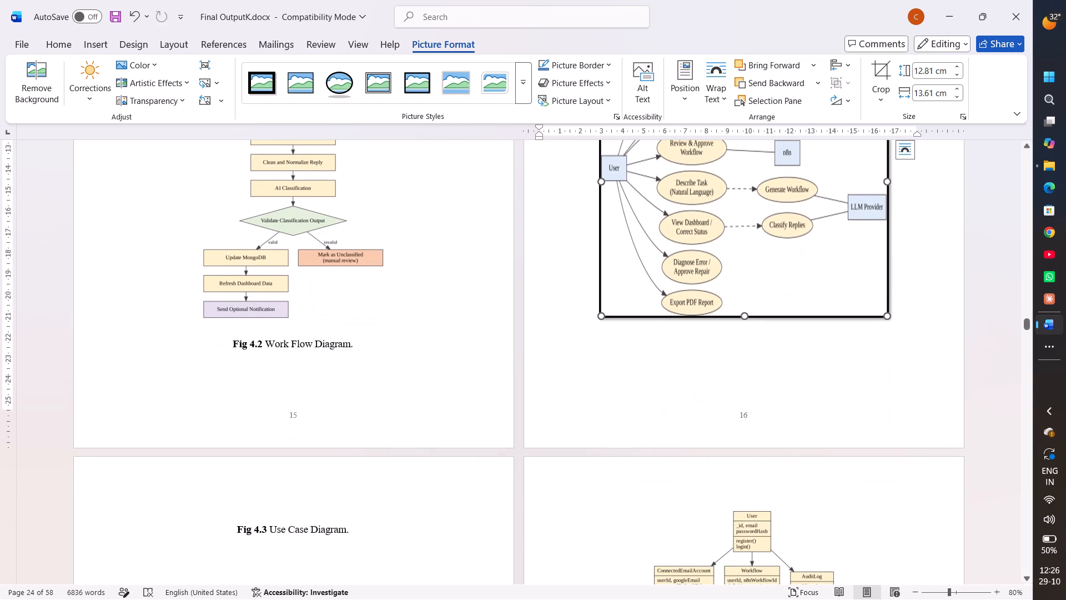
pyautogui.click(238, 535)
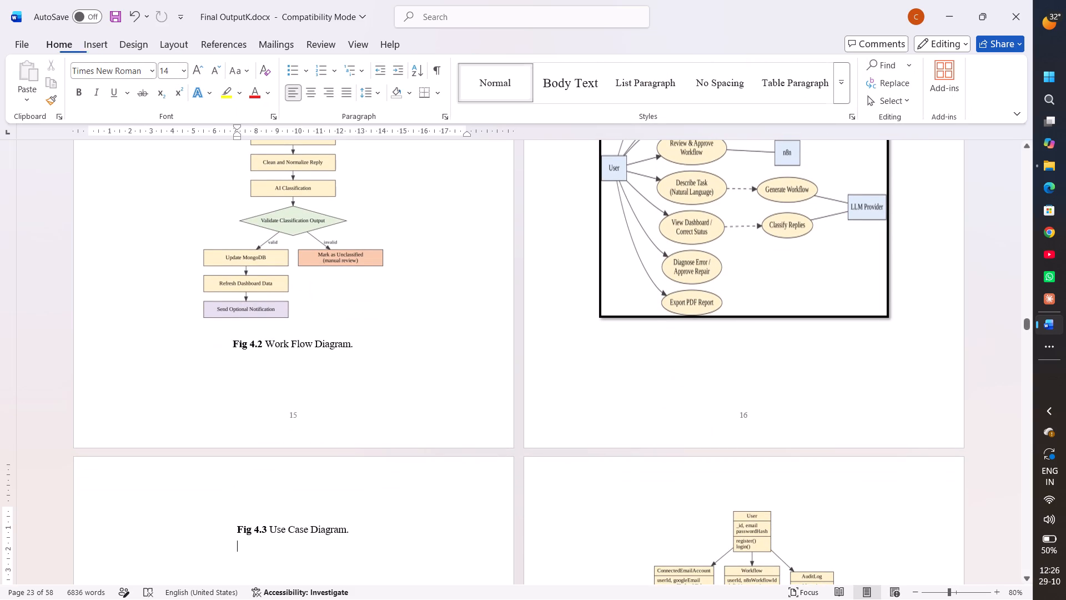
pyautogui.click(238, 531)
pyautogui.press('BackSpace')
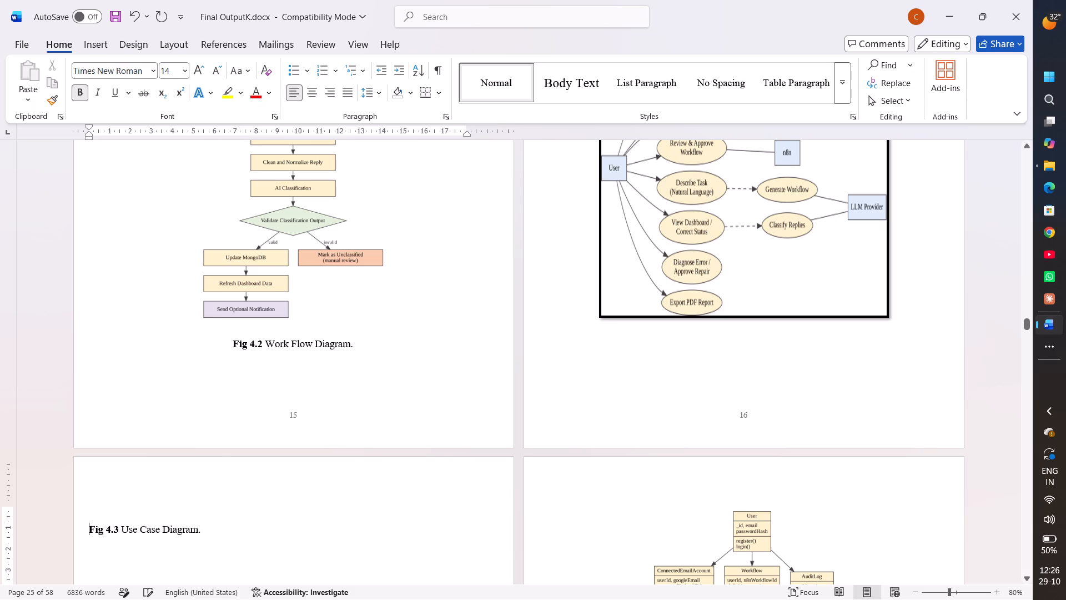
pyautogui.press('BackSpace')
pyautogui.press('BackSpace')
pyautogui.press('BackSpace')
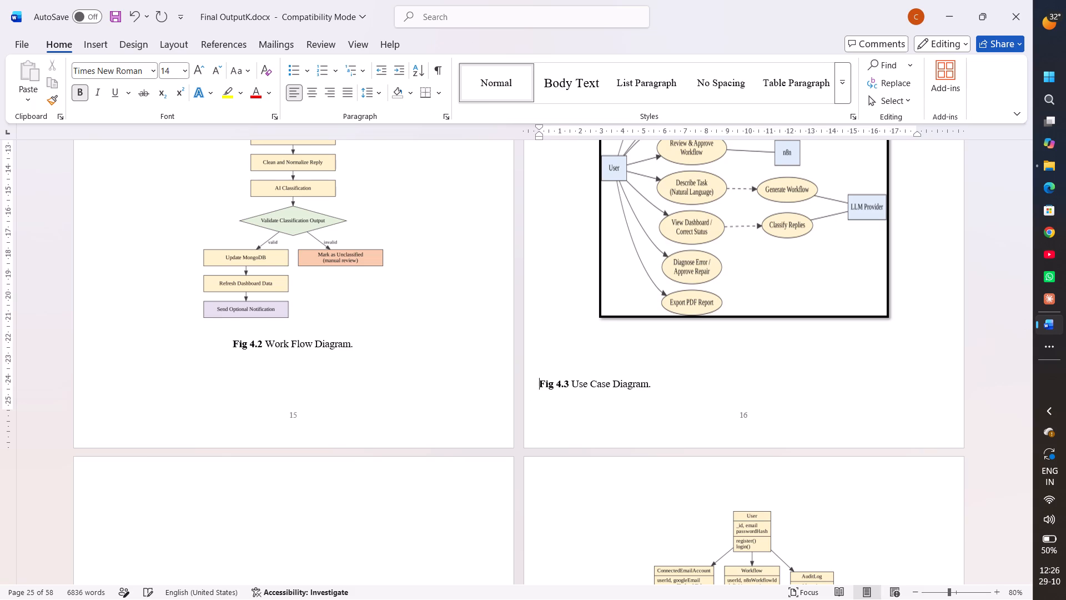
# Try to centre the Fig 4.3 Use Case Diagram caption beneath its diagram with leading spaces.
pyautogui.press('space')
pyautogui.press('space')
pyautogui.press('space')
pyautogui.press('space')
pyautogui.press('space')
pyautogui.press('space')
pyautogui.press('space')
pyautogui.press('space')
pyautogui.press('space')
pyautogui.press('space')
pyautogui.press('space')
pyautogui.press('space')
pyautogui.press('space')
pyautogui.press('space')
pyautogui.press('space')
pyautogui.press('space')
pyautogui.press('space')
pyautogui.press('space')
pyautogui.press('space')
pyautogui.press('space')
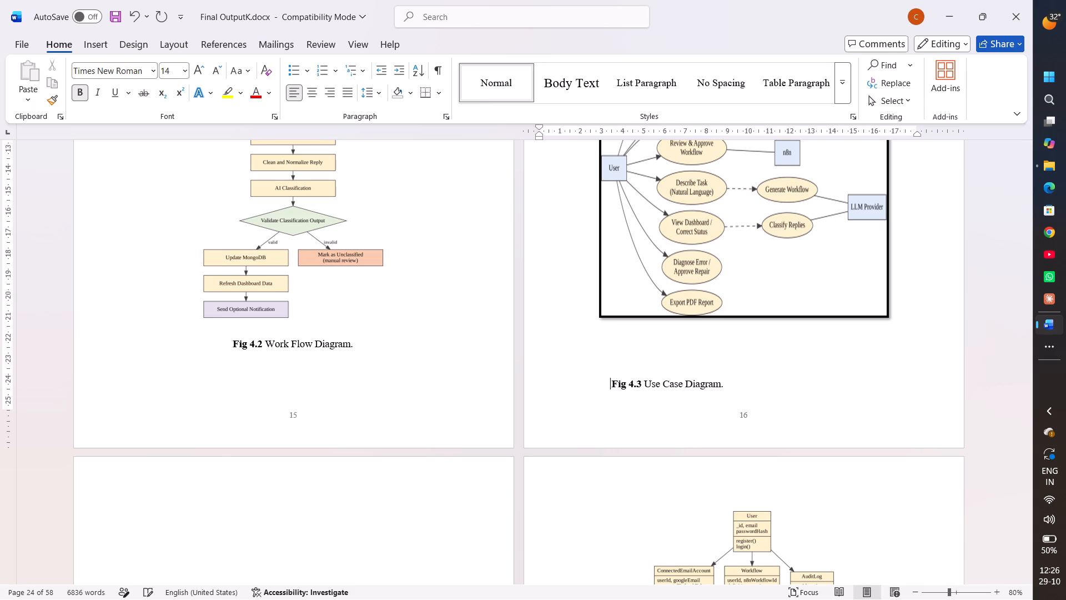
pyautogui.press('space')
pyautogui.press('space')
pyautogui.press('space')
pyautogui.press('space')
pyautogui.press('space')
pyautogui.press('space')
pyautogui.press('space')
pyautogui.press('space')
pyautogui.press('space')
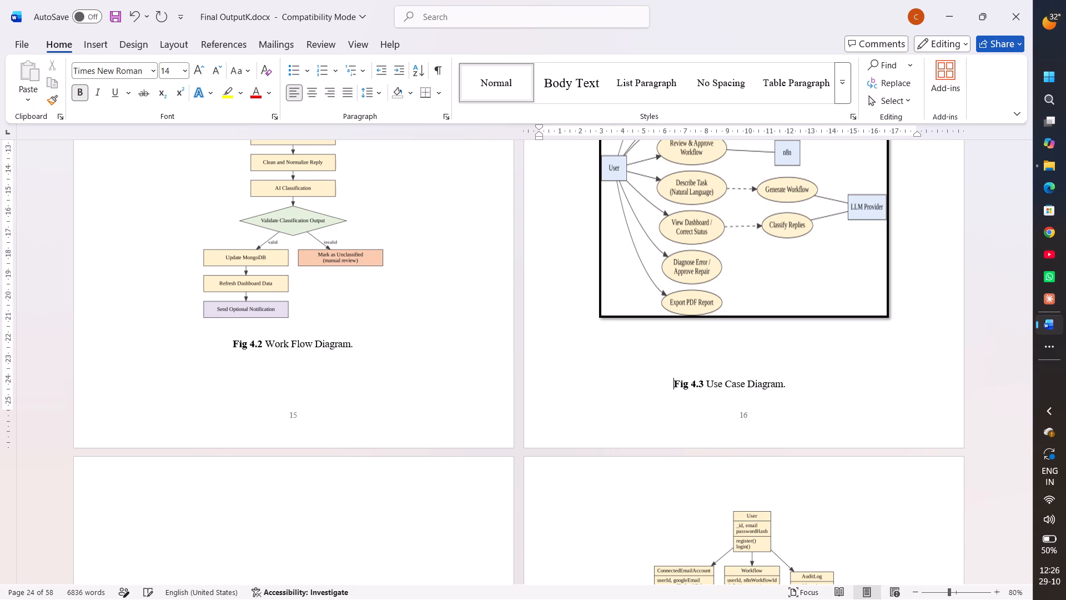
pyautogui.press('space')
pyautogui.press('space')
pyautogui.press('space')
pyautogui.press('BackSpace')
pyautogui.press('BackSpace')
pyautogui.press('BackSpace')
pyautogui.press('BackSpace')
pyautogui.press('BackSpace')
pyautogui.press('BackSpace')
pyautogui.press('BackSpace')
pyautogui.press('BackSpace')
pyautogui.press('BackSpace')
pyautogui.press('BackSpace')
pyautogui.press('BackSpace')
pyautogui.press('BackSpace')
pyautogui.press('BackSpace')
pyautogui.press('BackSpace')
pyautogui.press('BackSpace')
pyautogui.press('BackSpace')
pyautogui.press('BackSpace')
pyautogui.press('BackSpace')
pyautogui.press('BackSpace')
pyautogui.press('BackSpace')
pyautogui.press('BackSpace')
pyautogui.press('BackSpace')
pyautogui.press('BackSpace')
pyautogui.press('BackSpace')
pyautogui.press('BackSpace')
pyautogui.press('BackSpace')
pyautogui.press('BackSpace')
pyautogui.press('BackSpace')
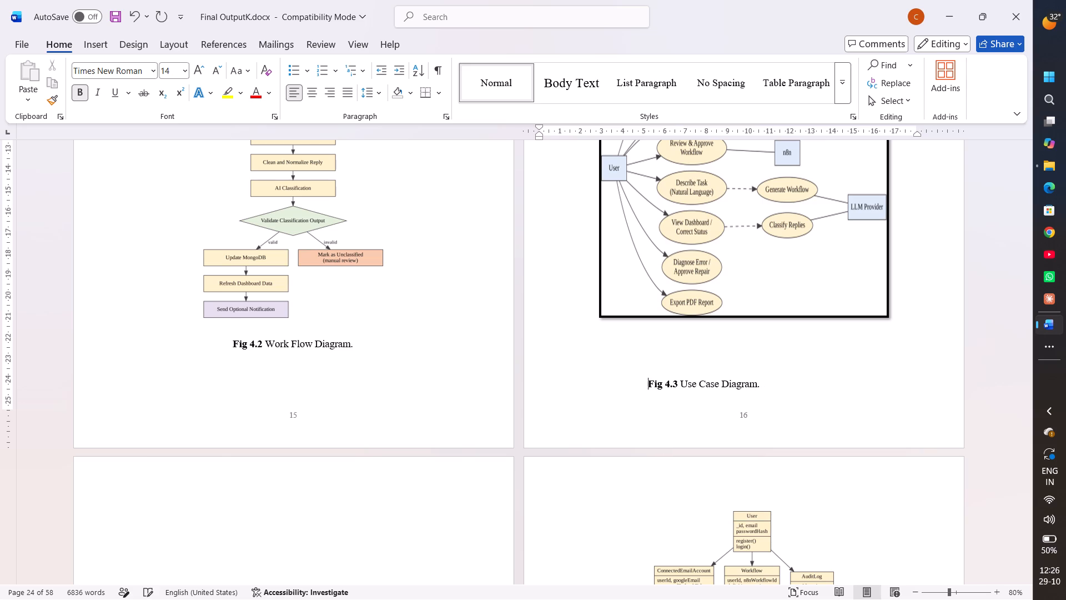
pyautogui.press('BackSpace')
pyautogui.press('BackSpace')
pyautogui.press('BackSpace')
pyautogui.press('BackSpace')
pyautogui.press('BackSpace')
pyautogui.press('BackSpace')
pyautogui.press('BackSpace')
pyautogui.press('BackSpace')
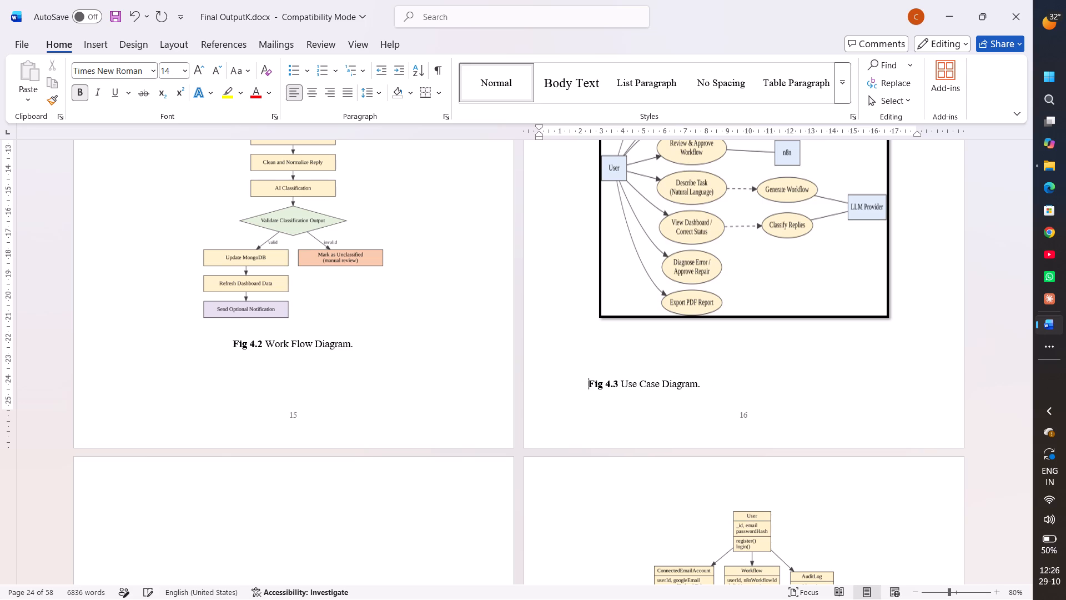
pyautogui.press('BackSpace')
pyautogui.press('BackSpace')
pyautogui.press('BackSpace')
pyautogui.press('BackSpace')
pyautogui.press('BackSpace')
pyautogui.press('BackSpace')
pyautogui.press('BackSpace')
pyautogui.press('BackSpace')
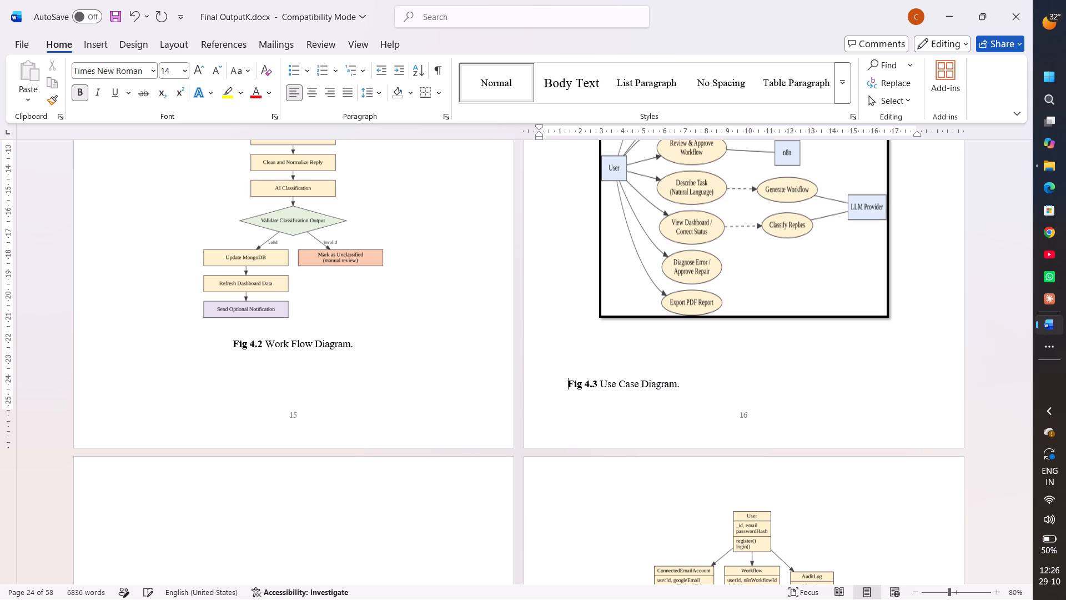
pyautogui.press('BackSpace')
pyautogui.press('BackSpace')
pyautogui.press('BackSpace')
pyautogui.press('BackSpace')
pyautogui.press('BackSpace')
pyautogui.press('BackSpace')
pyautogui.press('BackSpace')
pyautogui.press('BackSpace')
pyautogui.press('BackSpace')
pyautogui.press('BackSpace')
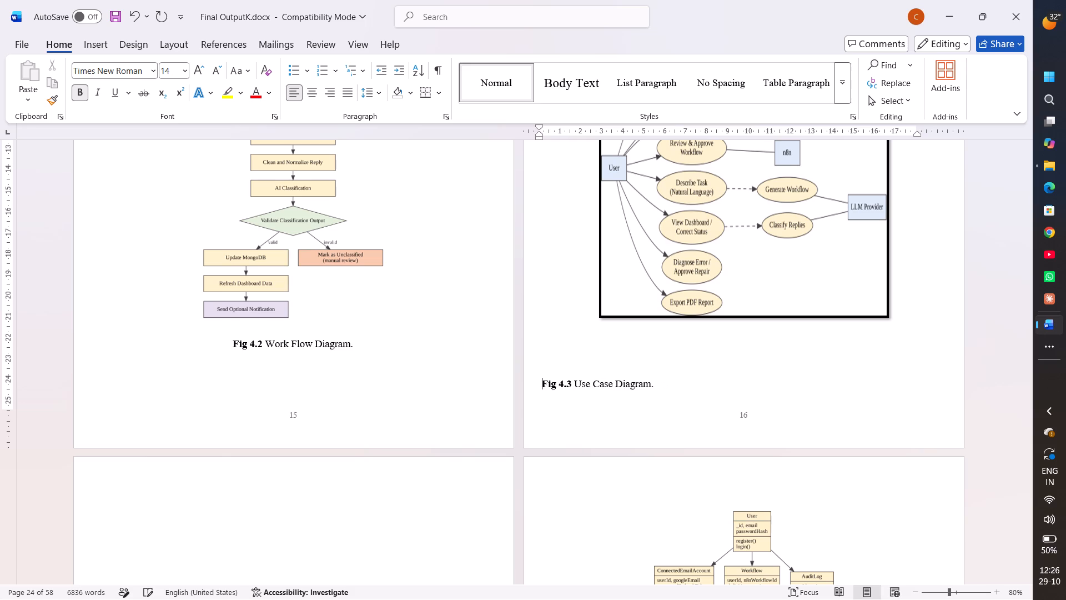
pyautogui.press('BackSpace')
# Delete three blank lines above the Fig 4.3 caption, bringing it directly beneath the use case diagram.
pyautogui.press('BackSpace')
pyautogui.press('BackSpace')
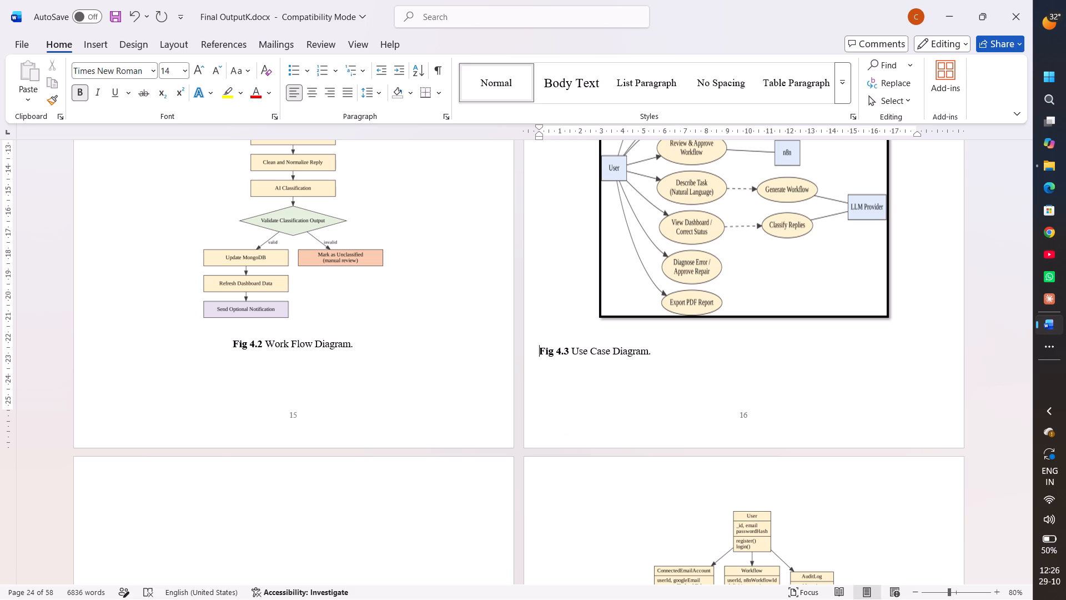
pyautogui.press('BackSpace')
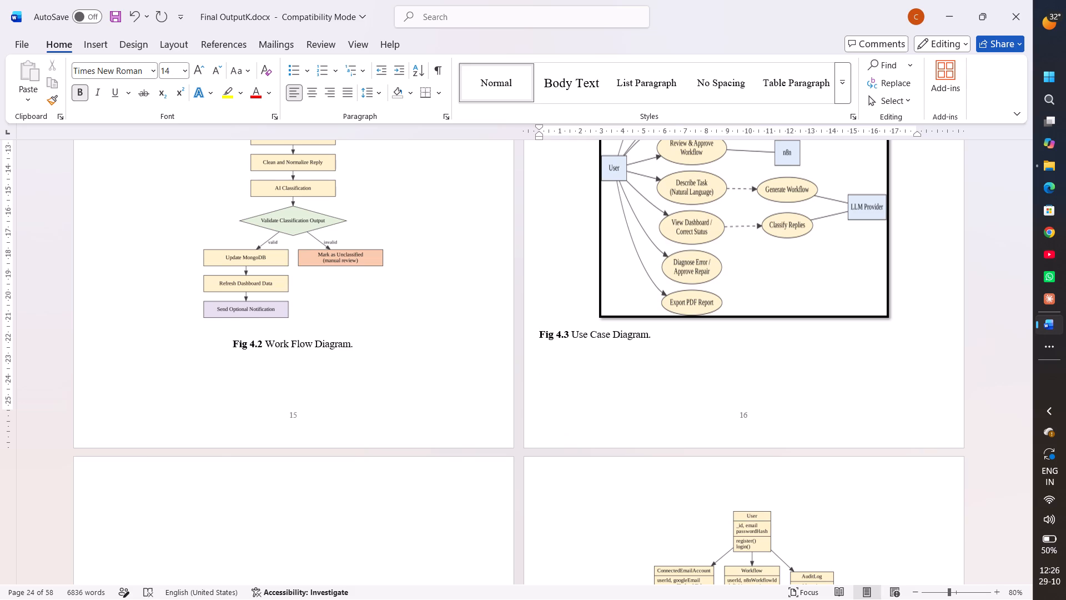
pyautogui.press('Return')
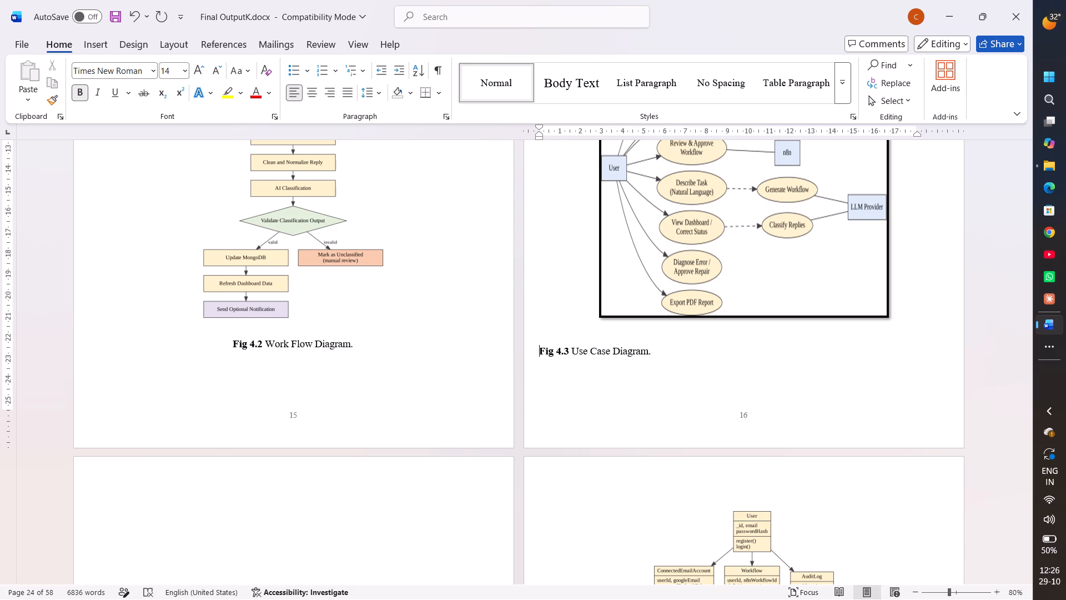
pyautogui.press('BackSpace')
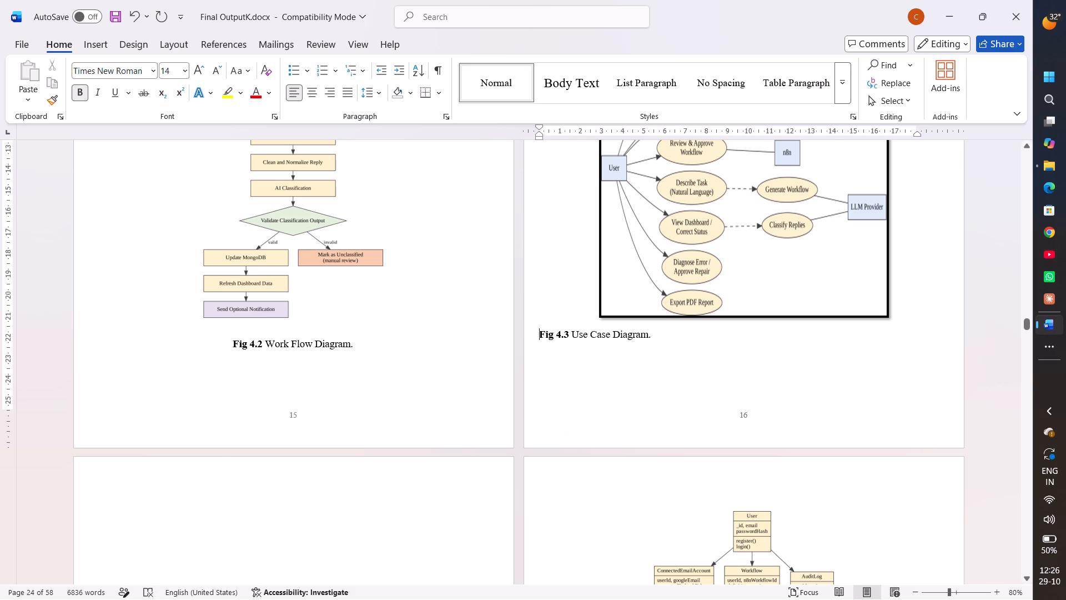
# Insert one blank line between the use case diagram and the Fig 4.3 caption.
pyautogui.click(751, 290)
pyautogui.click(743, 314)
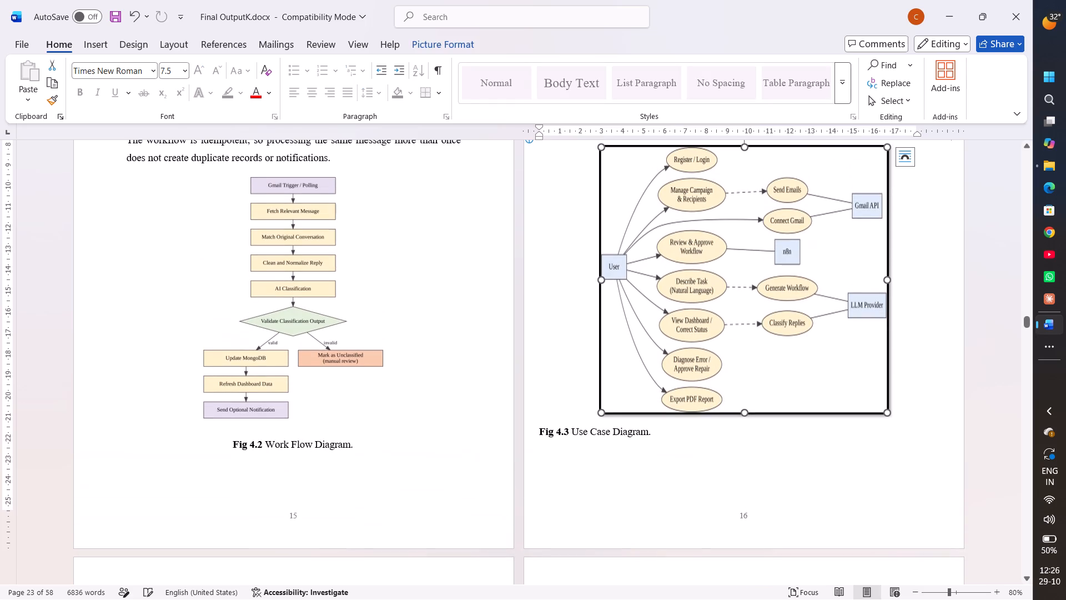
pyautogui.click(535, 434)
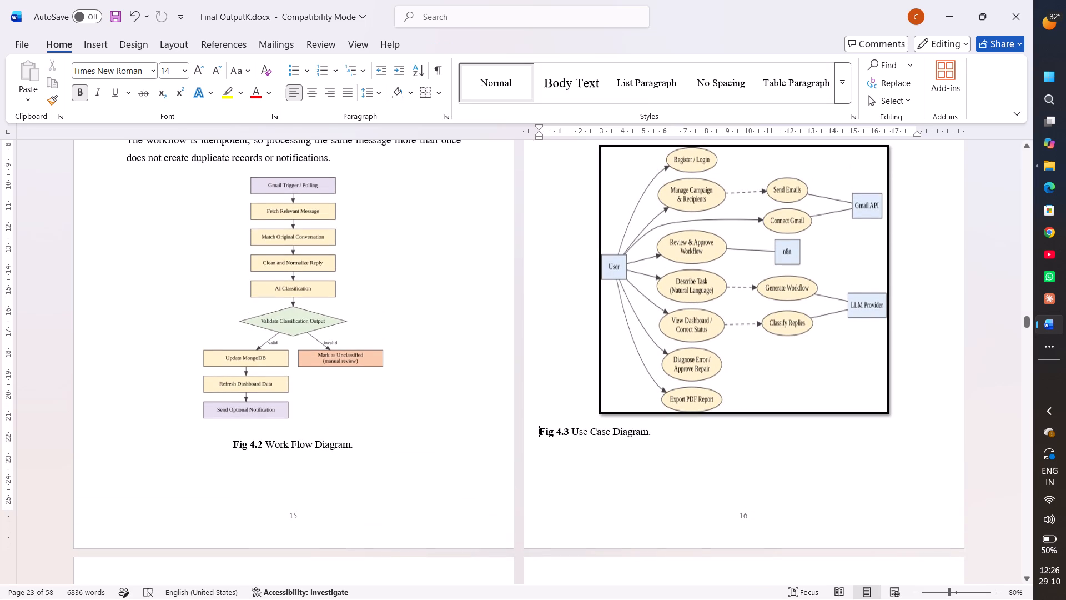
pyautogui.press('Return')
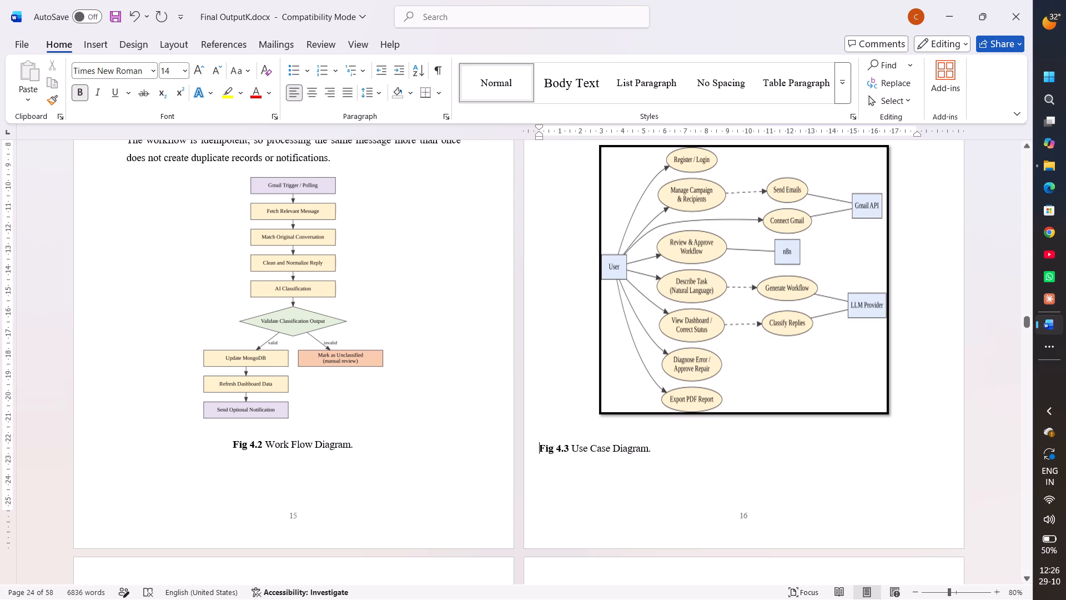
pyautogui.press('BackSpace')
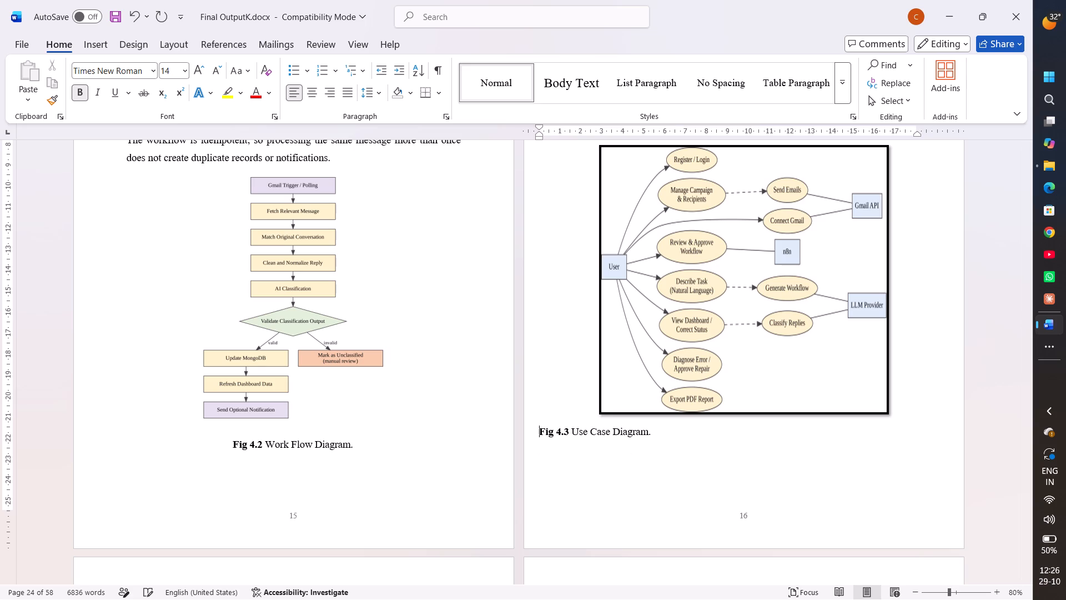
pyautogui.press('Down')
pyautogui.press('Up')
pyautogui.press('Return')
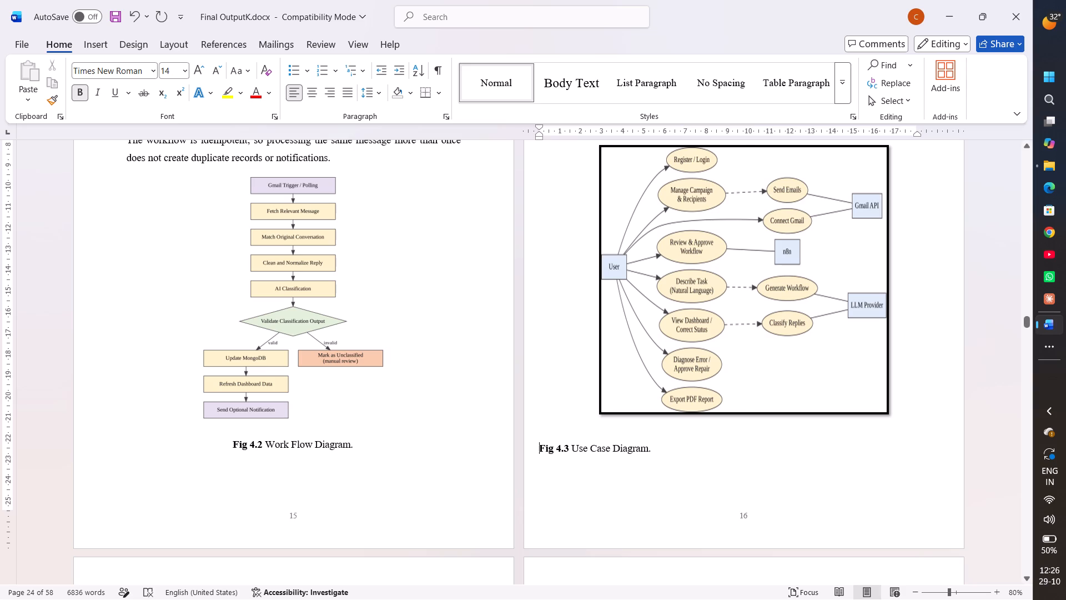
# Shorten the Fig 4.3 use case diagram slightly from its bottom edge.
pyautogui.click(744, 392)
pyautogui.moveTo(744, 411); pyautogui.dragTo(744, 405)
# Indent the Fig 4.3 Use Case Diagram caption with leading spaces until it is roughly centred beneath the diagram.
pyautogui.click(540, 437)
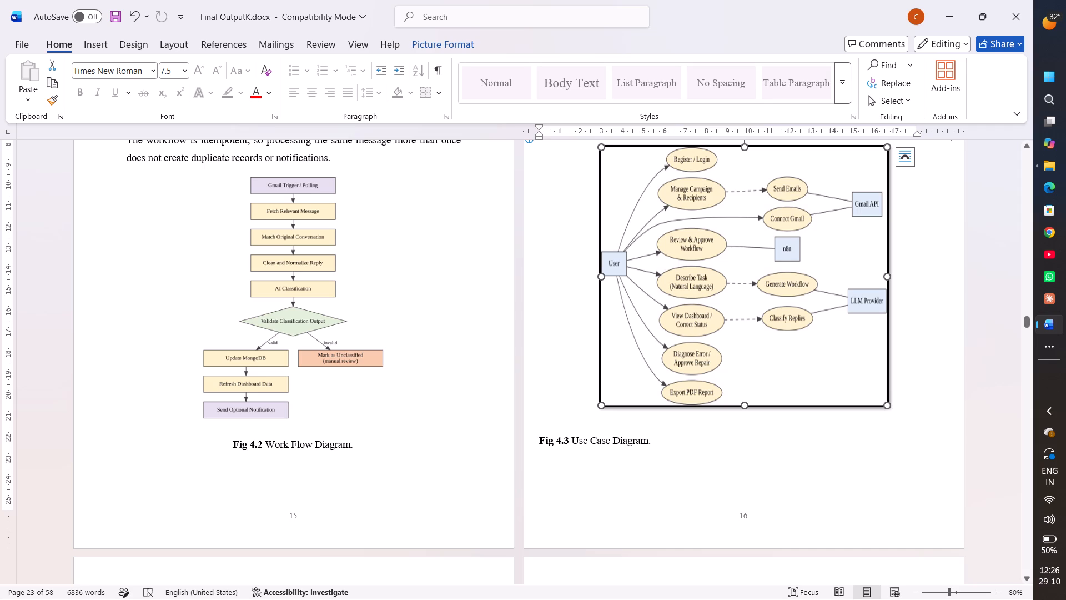
pyautogui.press('space')
pyautogui.press('space')
pyautogui.press('space')
pyautogui.press('space')
pyautogui.press('space')
pyautogui.press('space')
pyautogui.press('space')
pyautogui.press('space')
pyautogui.press('space')
pyautogui.press('space')
pyautogui.press('space')
pyautogui.press('space')
pyautogui.press('space')
pyautogui.press('space')
pyautogui.press('space')
pyautogui.press('space')
pyautogui.press('space')
pyautogui.press('space')
pyautogui.press('space')
pyautogui.press('space')
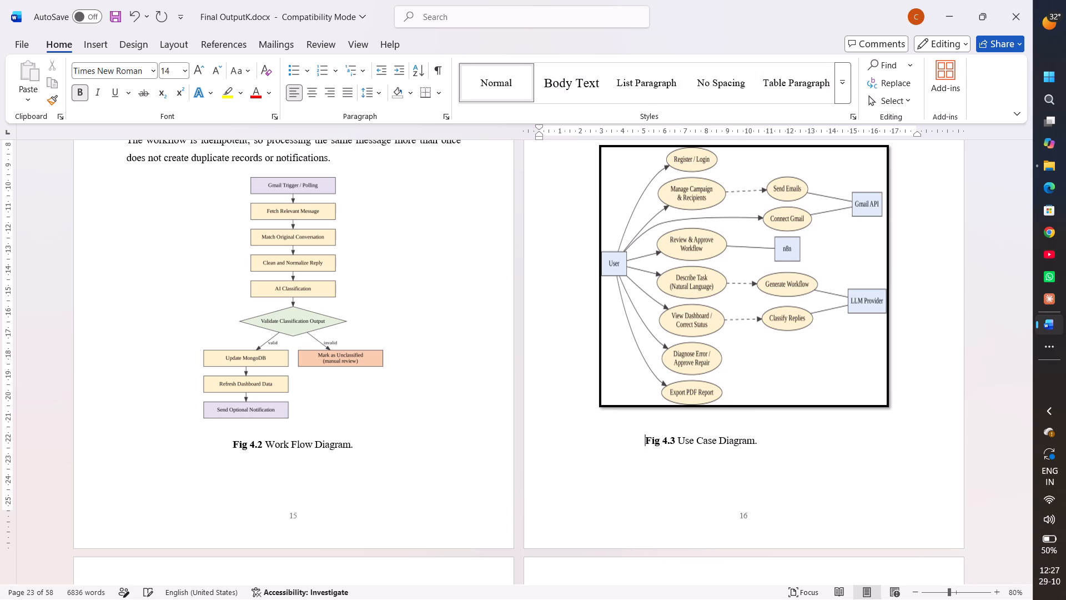
pyautogui.press('space')
pyautogui.press('space')
pyautogui.press('space')
pyautogui.press('space')
pyautogui.press('space')
pyautogui.press('space')
pyautogui.press('space')
pyautogui.press('space')
pyautogui.press('space')
pyautogui.press('space')
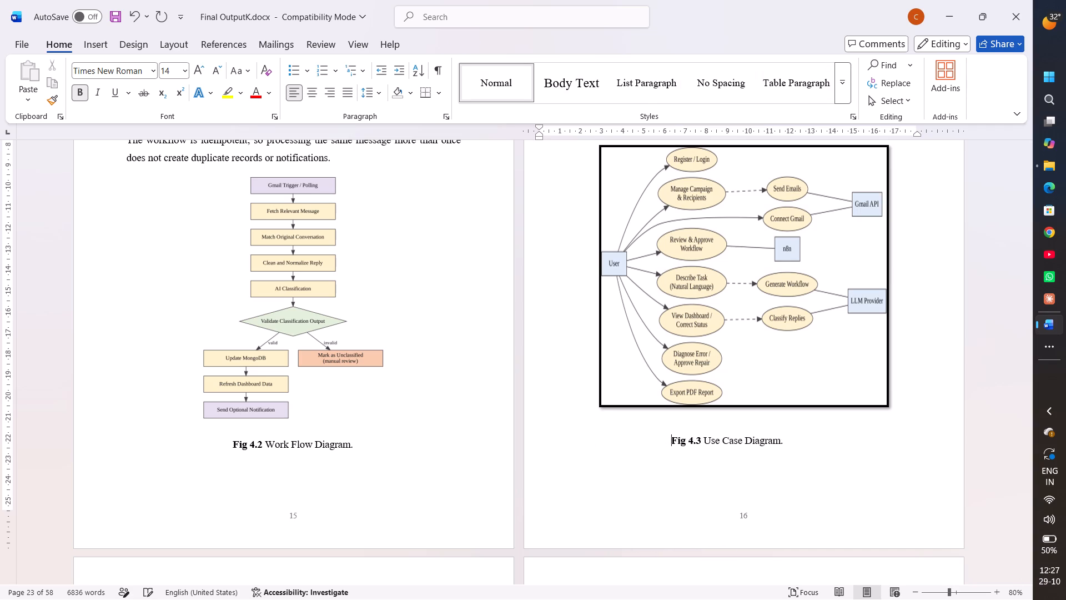
pyautogui.press('space')
pyautogui.press('space')
pyautogui.press('space')
pyautogui.press('space')
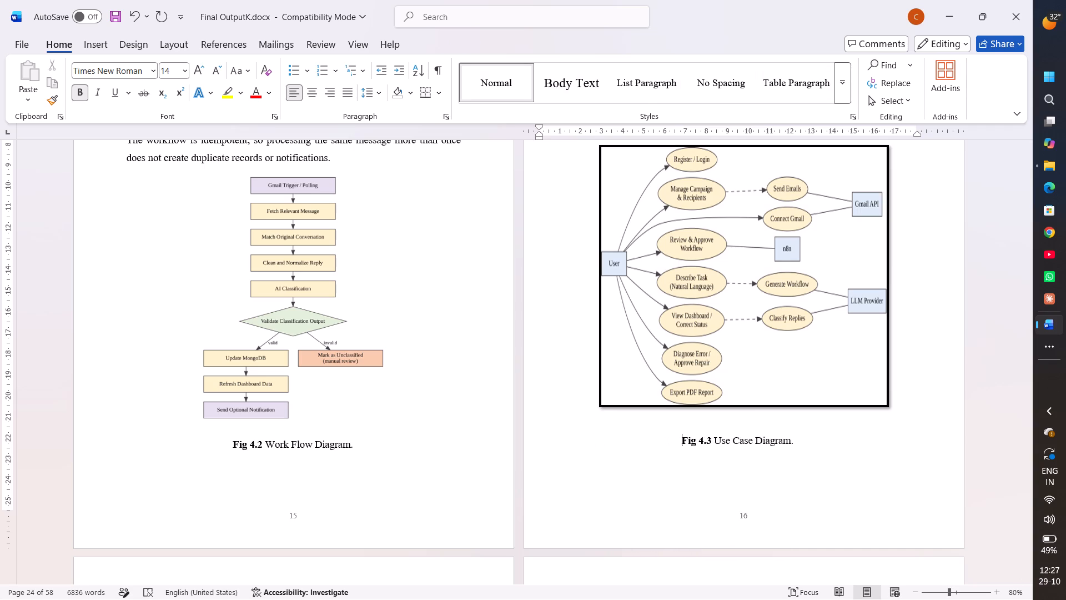
# Apply the simple black shadowed frame picture style to the Fig 4.2 work flow diagram.
pyautogui.doubleClick(314, 341)
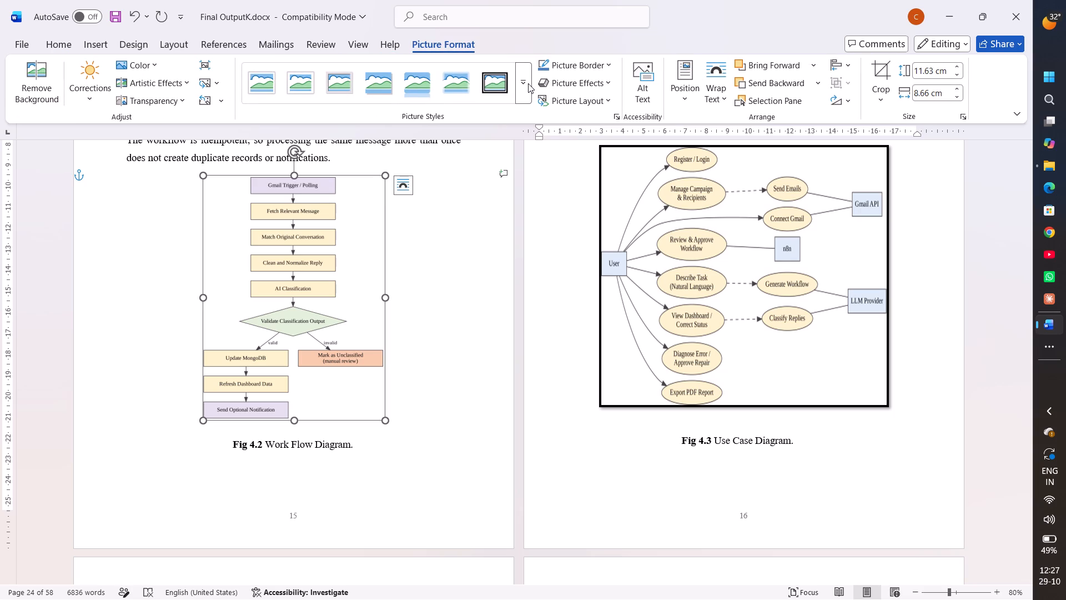
pyautogui.click(528, 83)
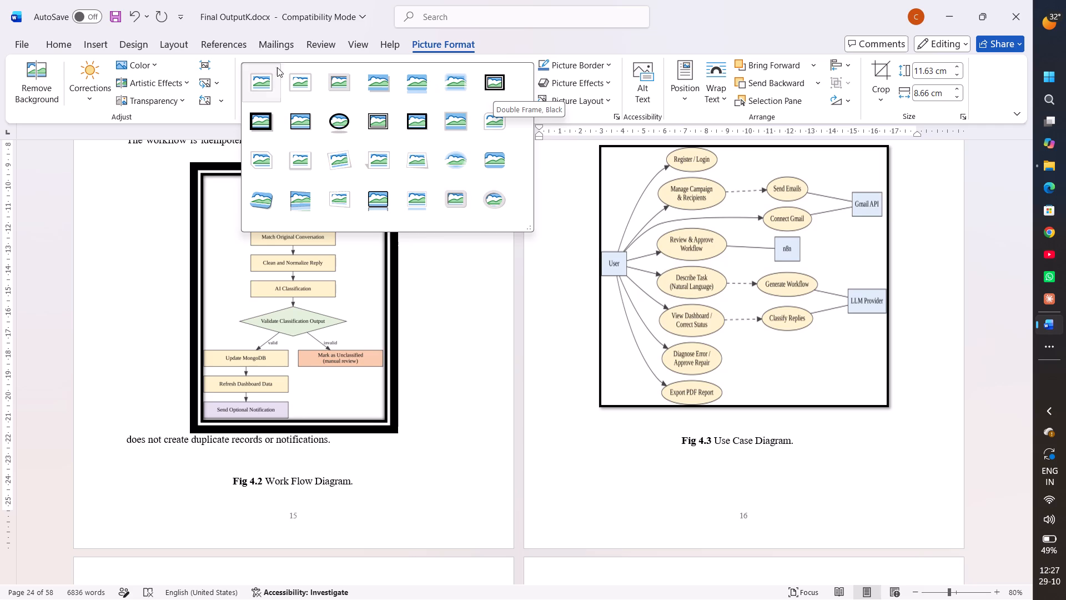
pyautogui.click(300, 116)
pyautogui.click(461, 338)
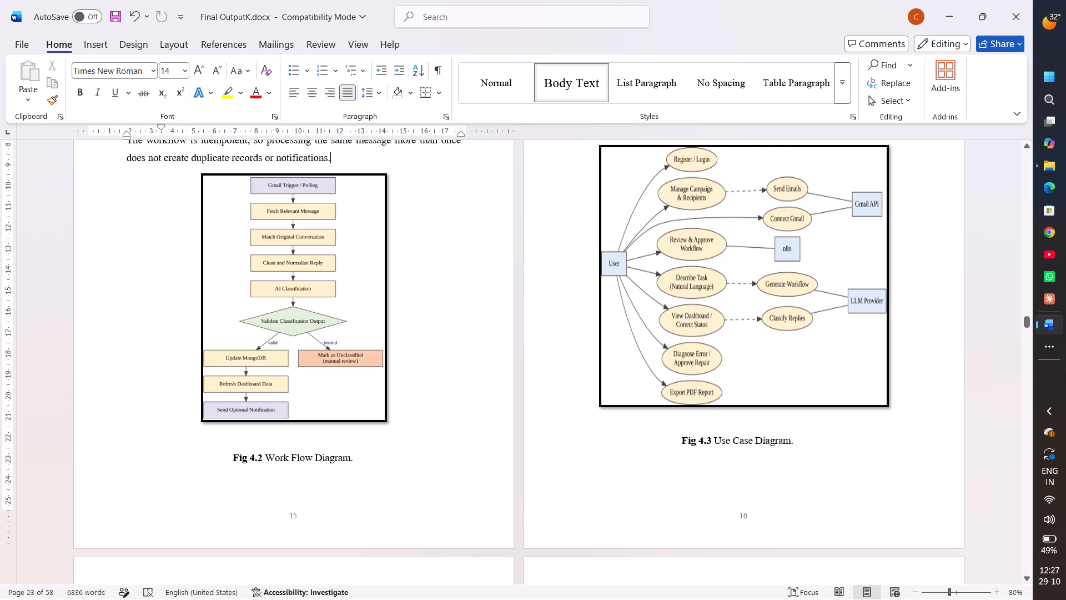
# Move the Fig 4.3 Use Case Diagram caption down one line and re-indent it with spaces until roughly centred beneath the diagram.
pyautogui.click(675, 437)
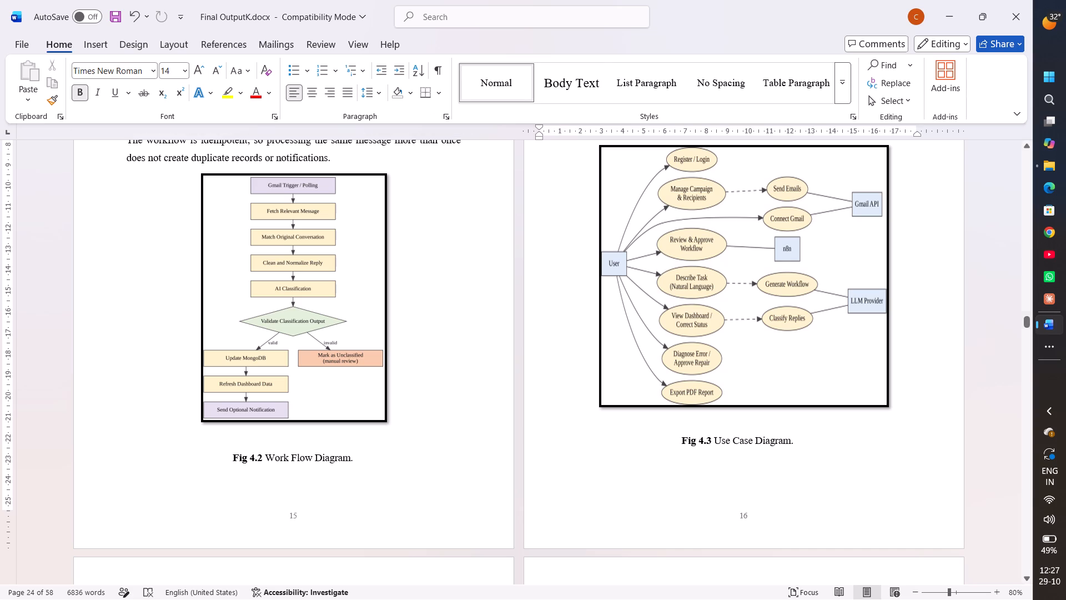
pyautogui.press('Return')
pyautogui.press('space')
pyautogui.press('space')
pyautogui.press('space')
pyautogui.press('space')
pyautogui.press('space')
pyautogui.press('space')
pyautogui.press('space')
pyautogui.press('space')
pyautogui.press('space')
pyautogui.press('space')
pyautogui.press('space')
pyautogui.press('space')
pyautogui.press('space')
pyautogui.press('space')
pyautogui.press('space')
pyautogui.press('space')
pyautogui.press('space')
pyautogui.press('space')
pyautogui.press('space')
pyautogui.press('space')
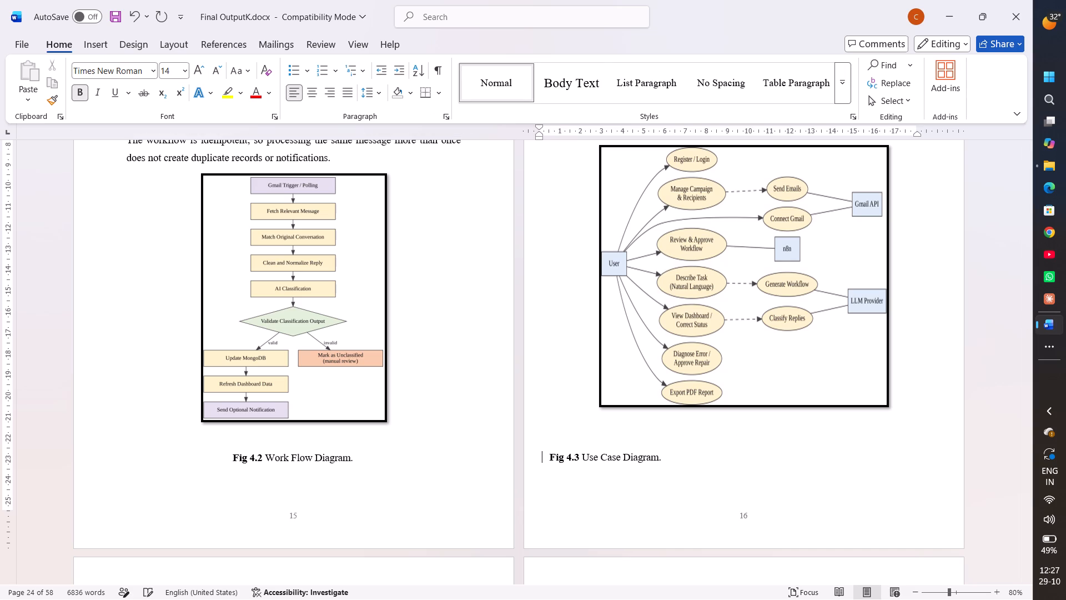
pyautogui.press('space')
pyautogui.press('space')
pyautogui.press('space')
pyautogui.press('space')
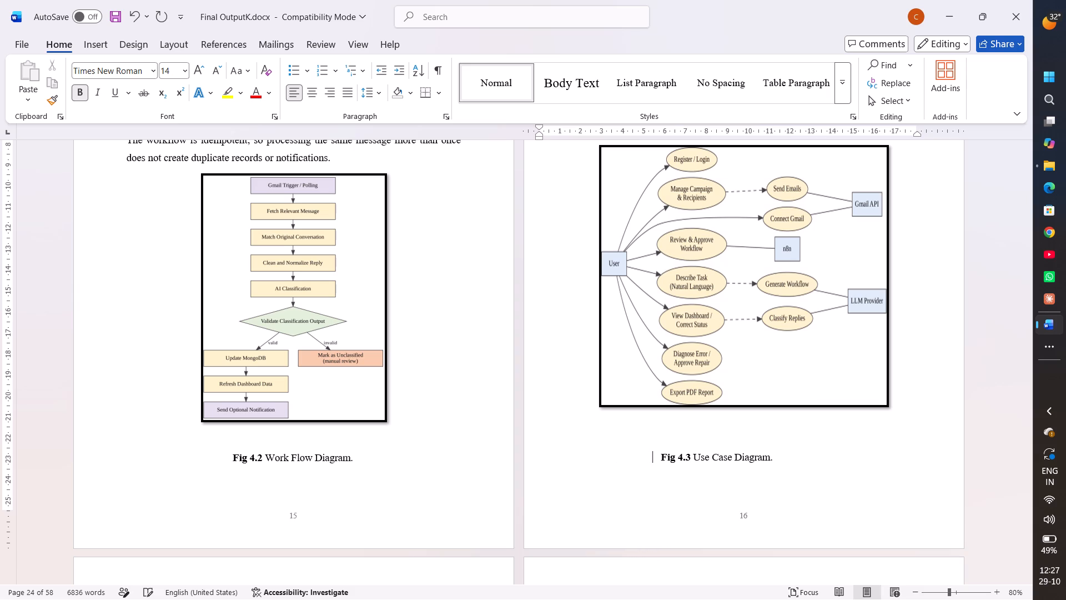
pyautogui.press('space')
pyautogui.press('space')
pyautogui.press('space')
pyautogui.press('space')
pyautogui.press('space')
pyautogui.press('space')
pyautogui.press('space')
pyautogui.press('space')
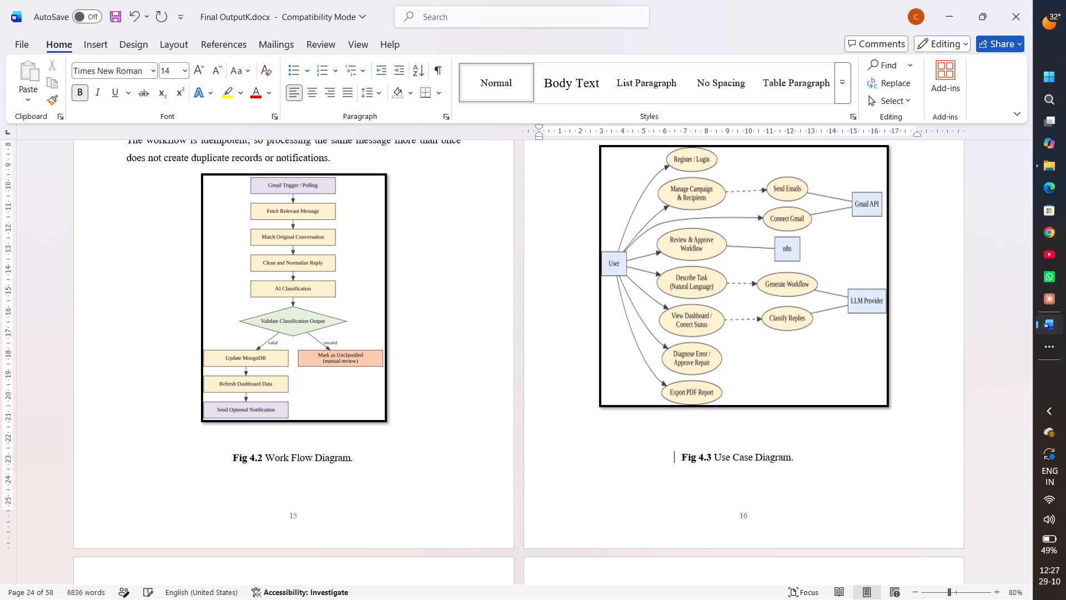
pyautogui.press('space')
pyautogui.press('space')
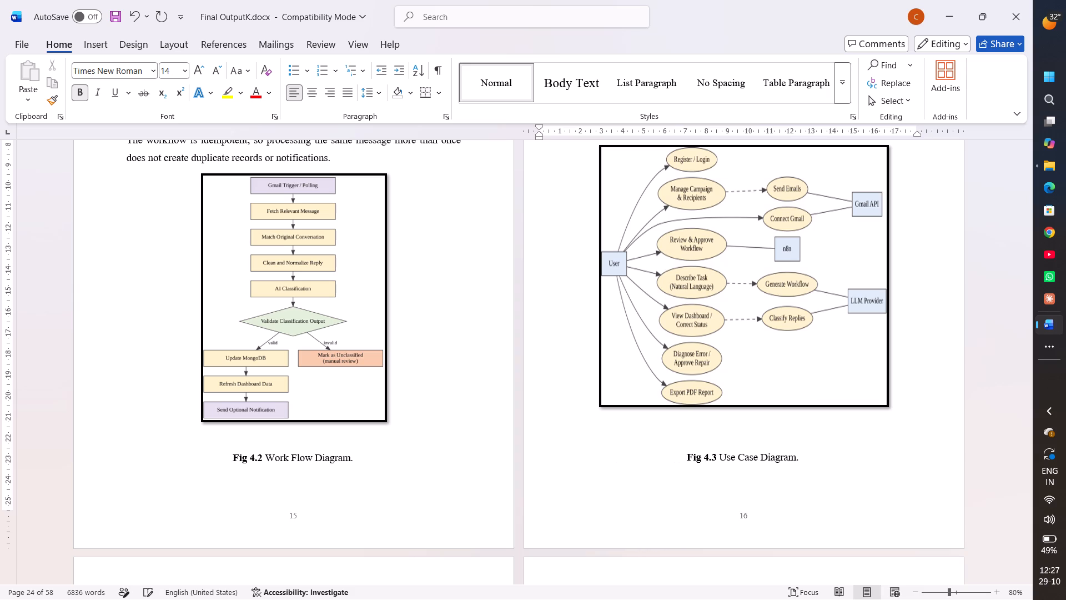
pyautogui.press('BackSpace')
# Remove all borders from the whole Component/Specification table on page 13.
pyautogui.scroll(2, 688, 249)
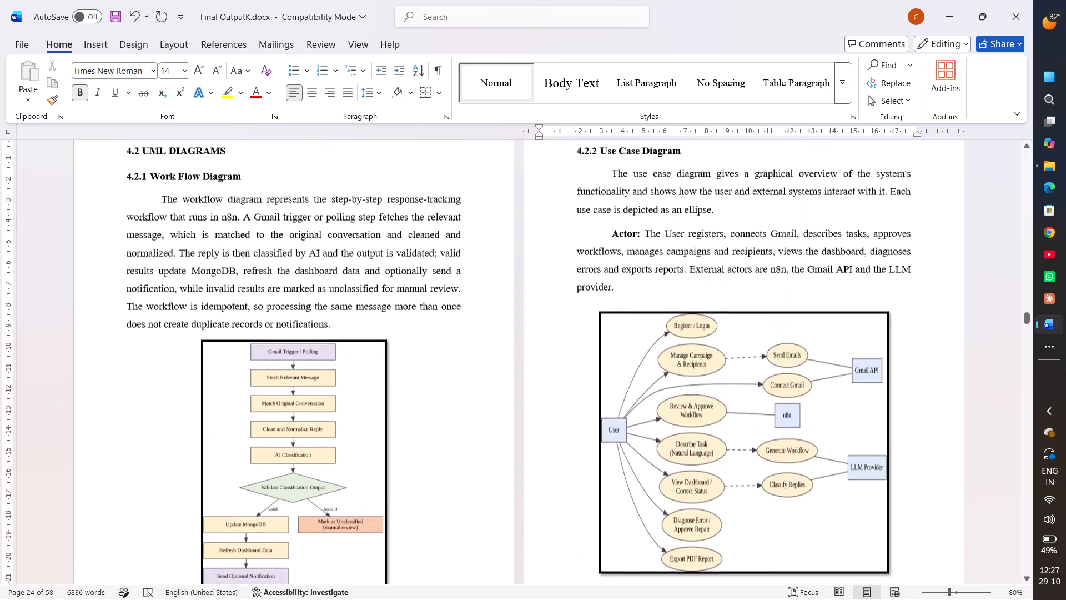
pyautogui.scroll(3, 688, 249)
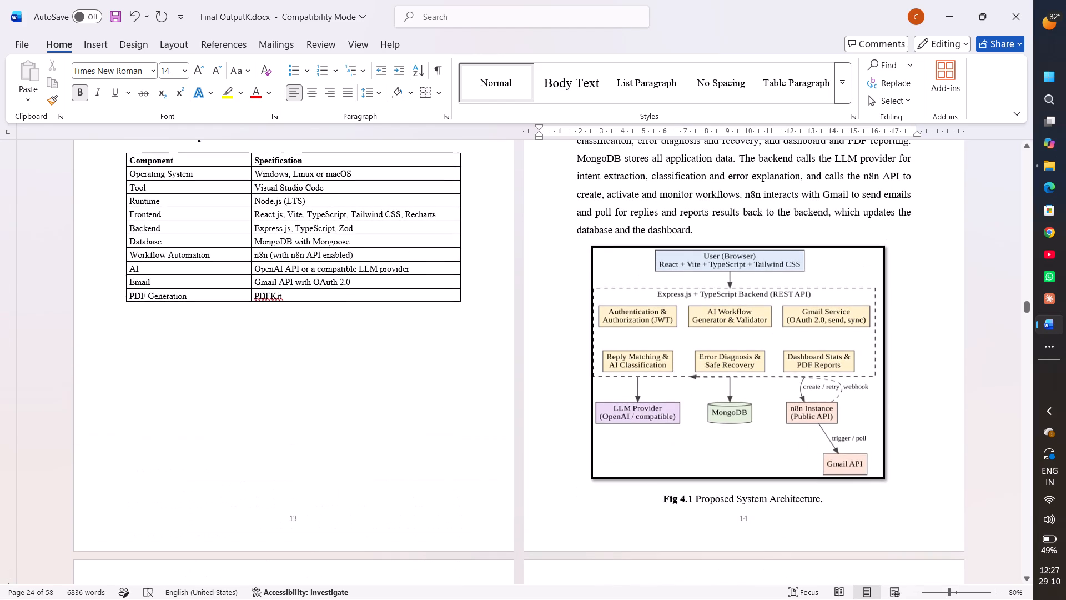
pyautogui.scroll(2, 688, 249)
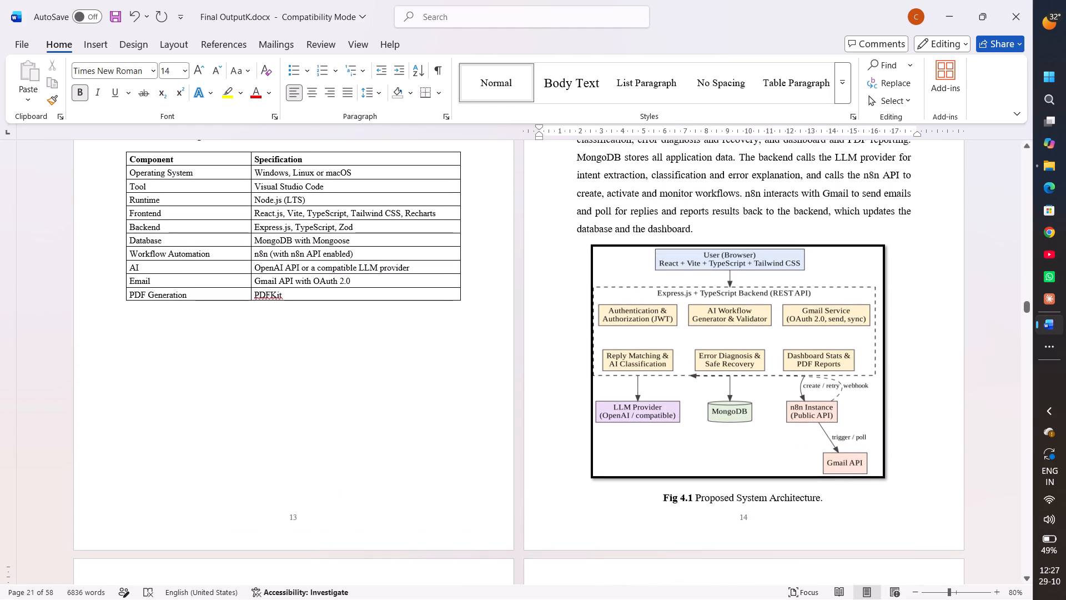
pyautogui.scroll(1, 688, 249)
pyautogui.moveTo(130, 158); pyautogui.dragTo(393, 276)
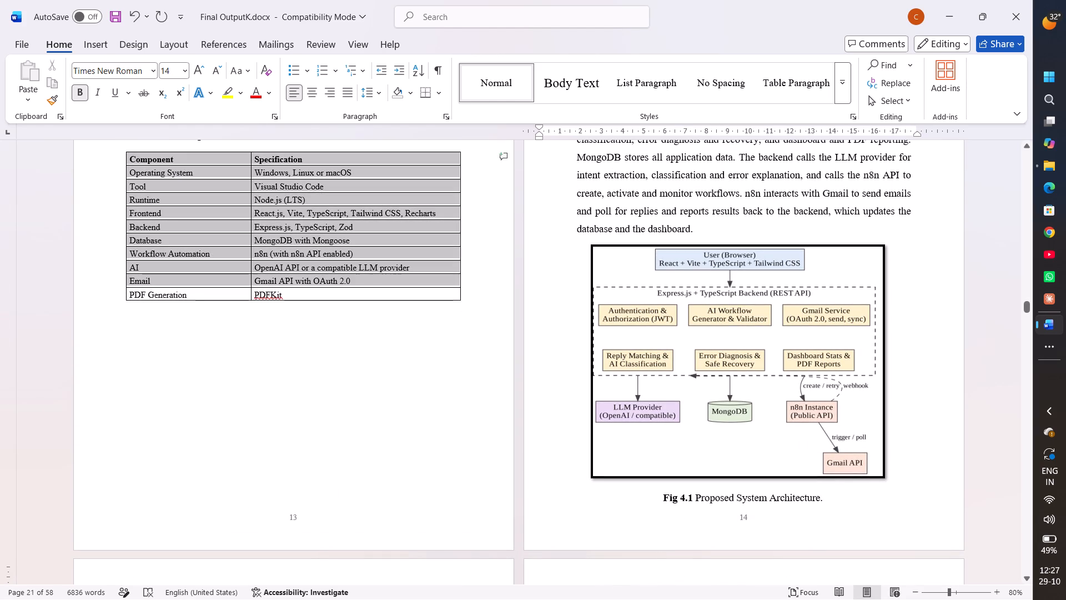
pyautogui.moveTo(393, 276); pyautogui.dragTo(396, 287)
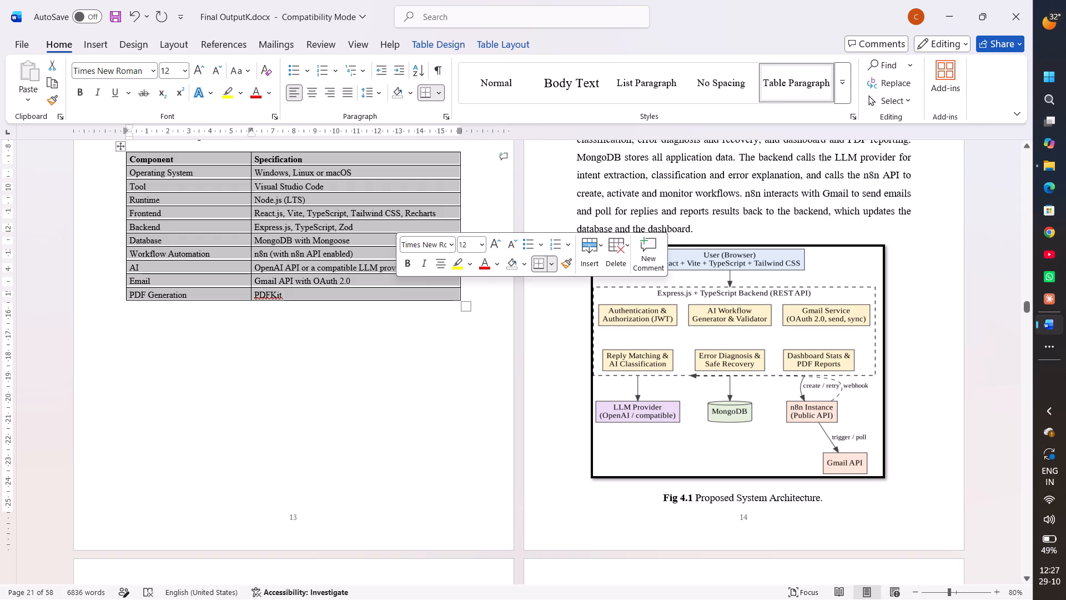
pyautogui.click(548, 265)
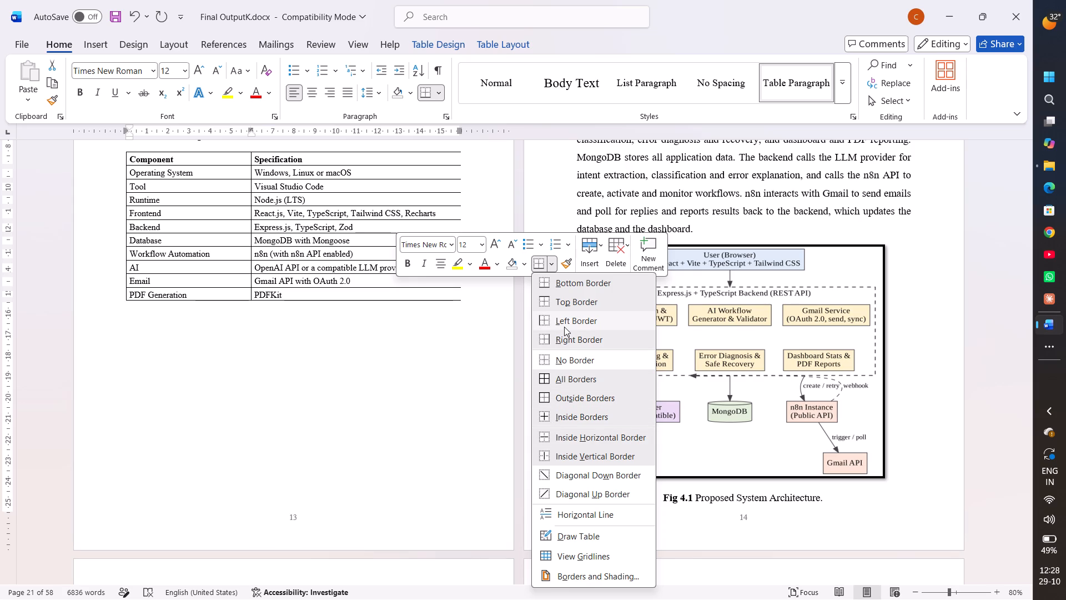
pyautogui.click(564, 358)
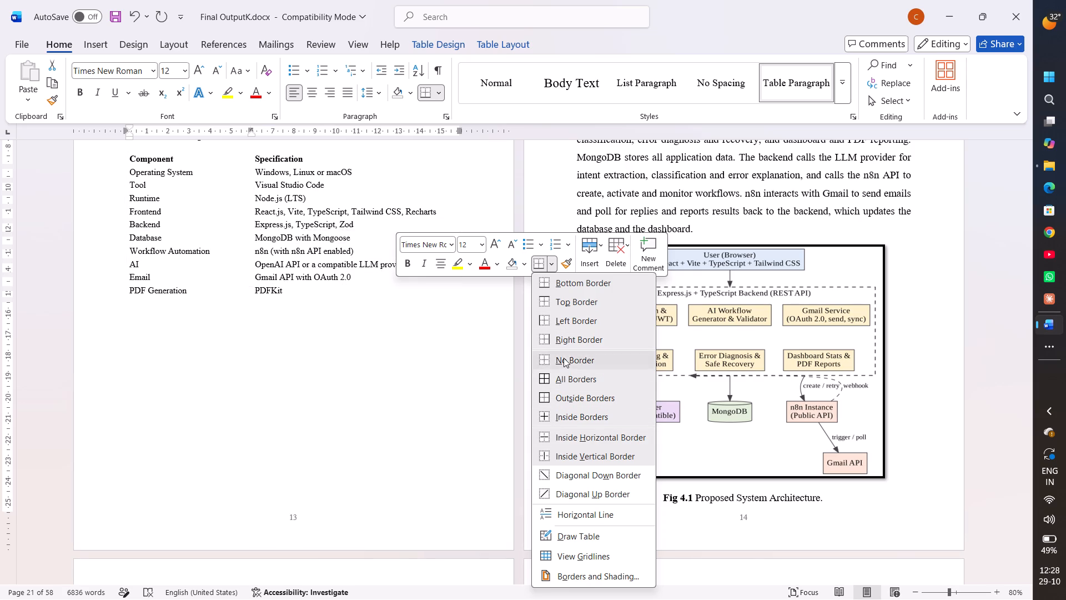
pyautogui.click(350, 294)
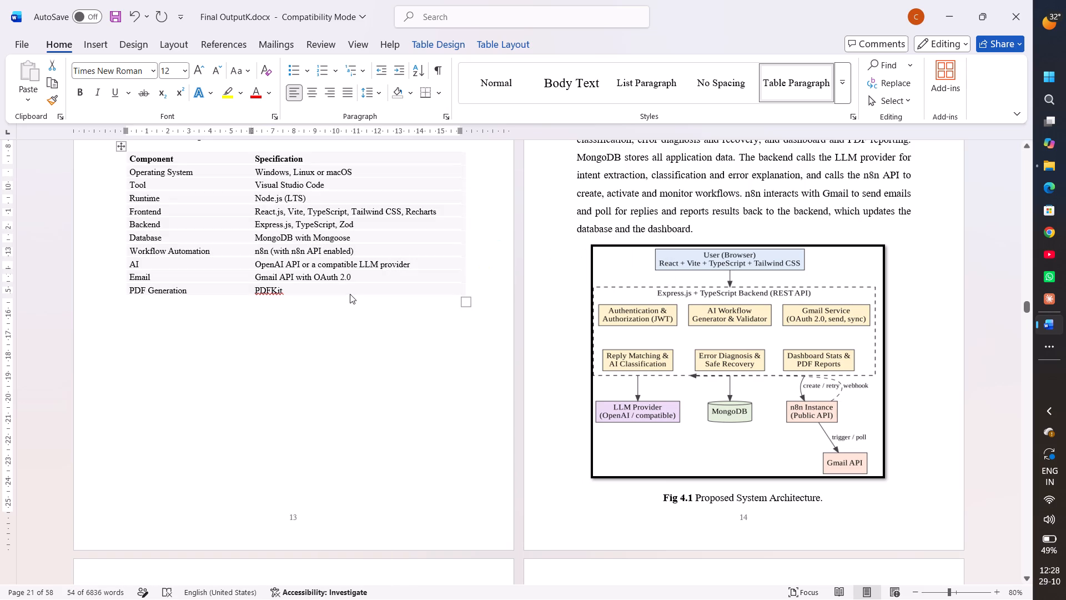
# Delete ", Linux or macOS" from the Operating System row of the specification table, keeping only Windows.
pyautogui.click(253, 170)
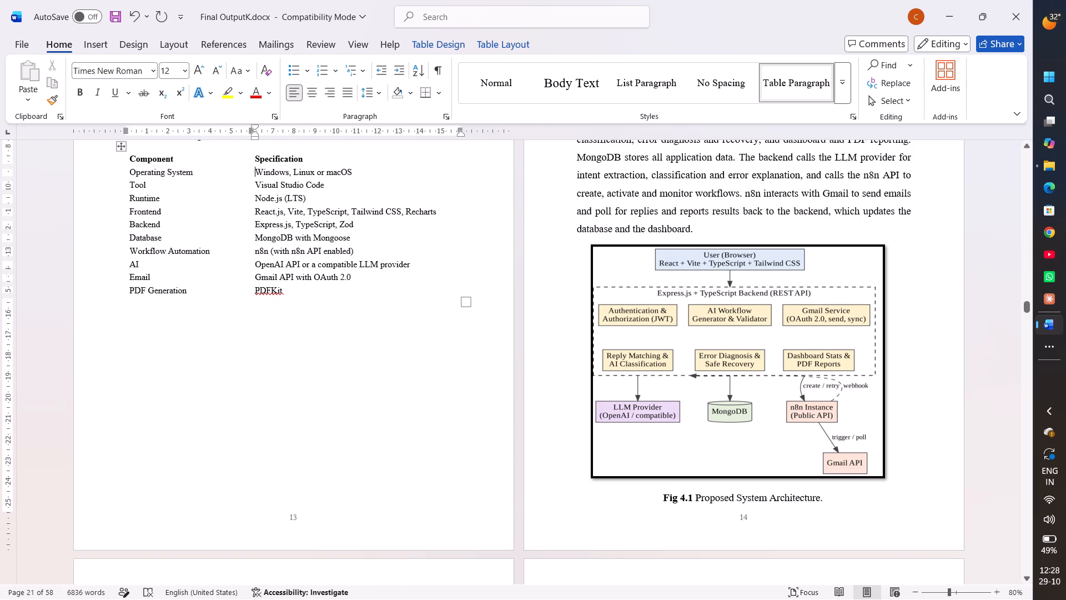
pyautogui.moveTo(288, 173); pyautogui.dragTo(350, 174)
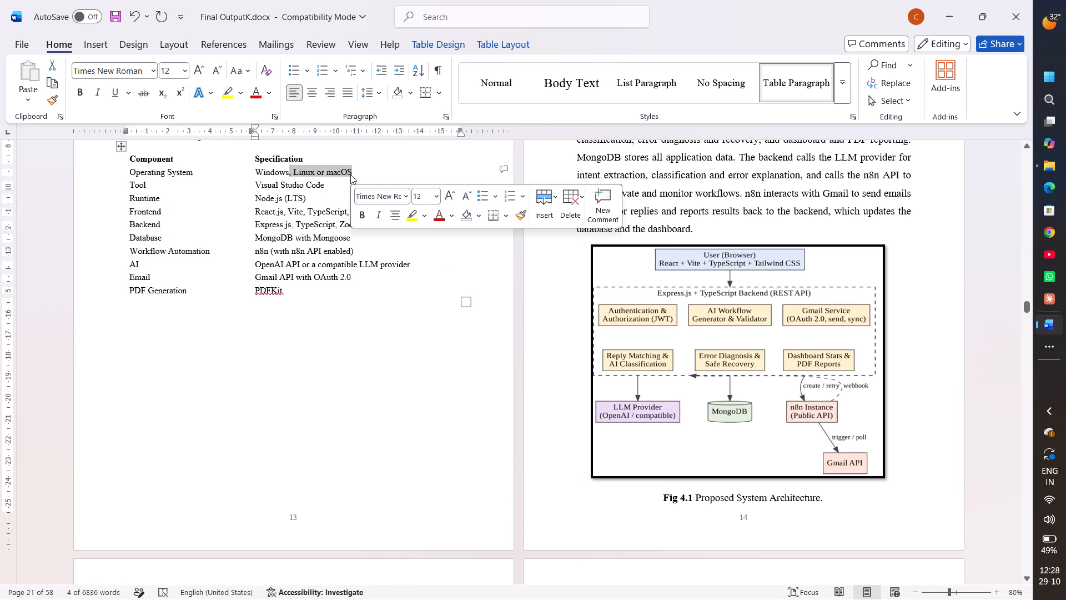
pyautogui.press('BackSpace')
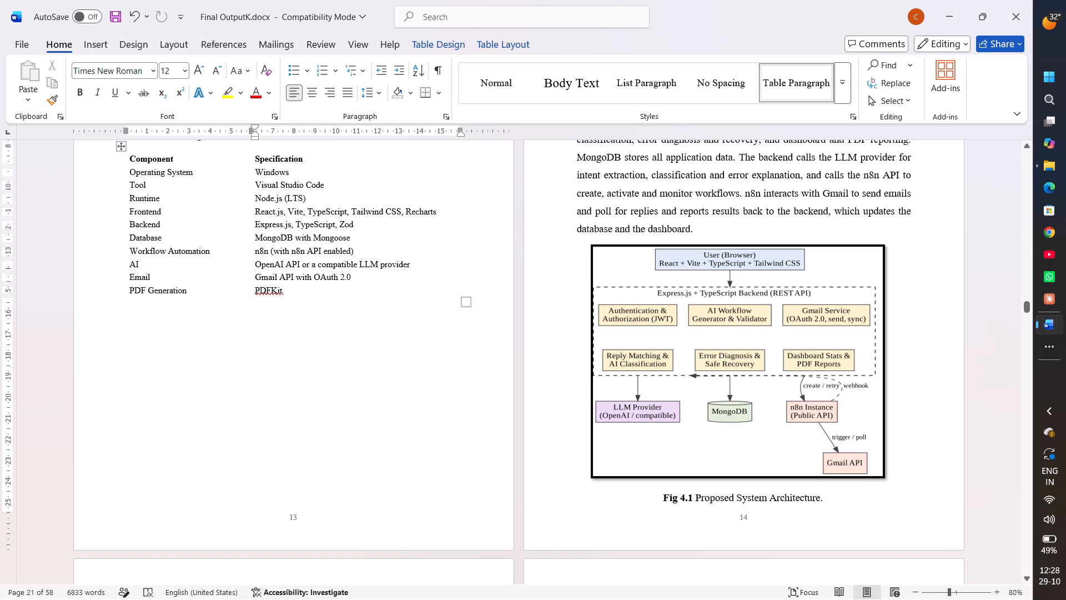
# Save the report document.
pyautogui.hotkey('ctrl', 's')
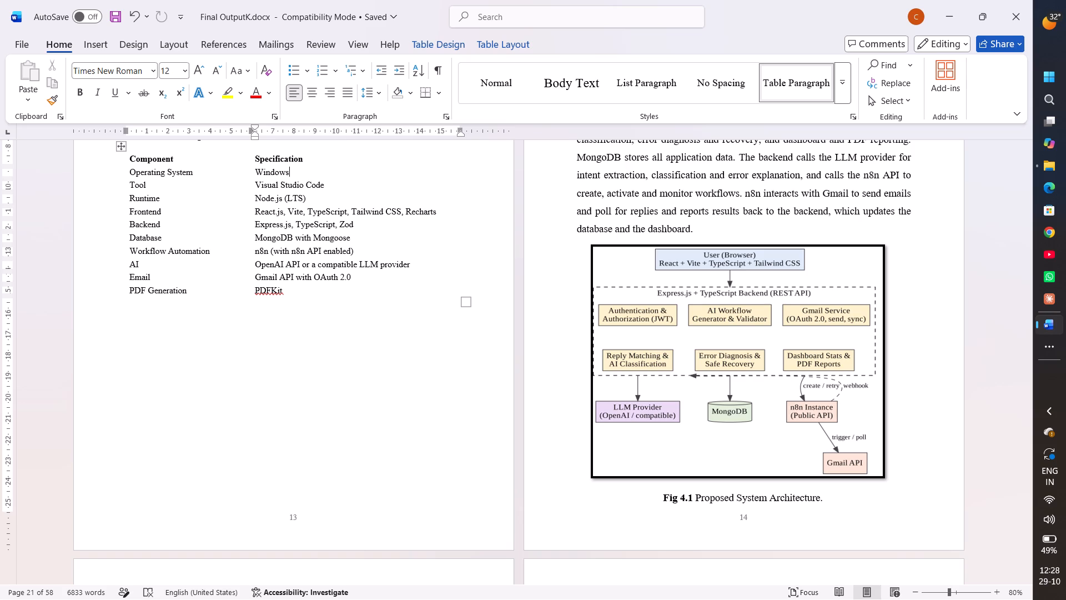
pyautogui.hotkey('ctrl', 's')
# Delete the whole section 4.3 Database and API Design, including Table 4.1 and Table 4.2, up to the start of Chapter 5.
pyautogui.scroll(-4, 384, 321)
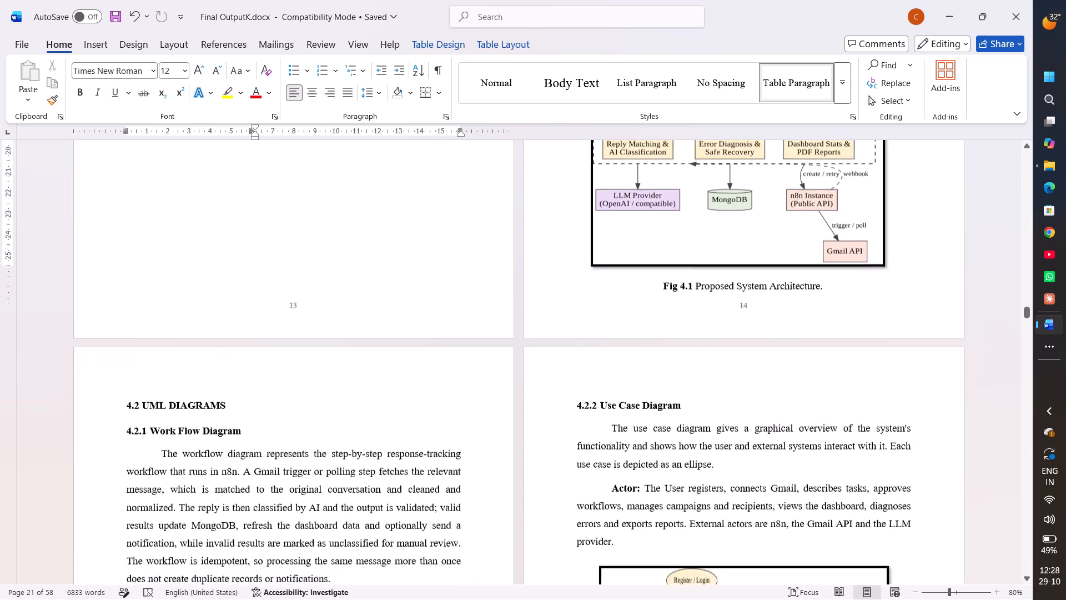
pyautogui.scroll(-7, 384, 321)
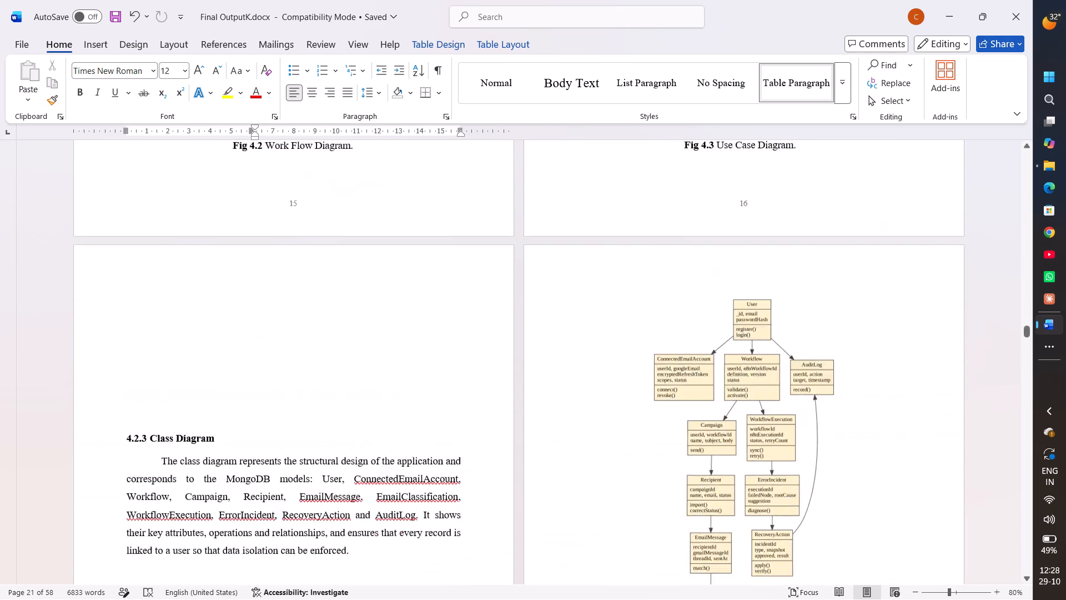
pyautogui.scroll(-10, 384, 321)
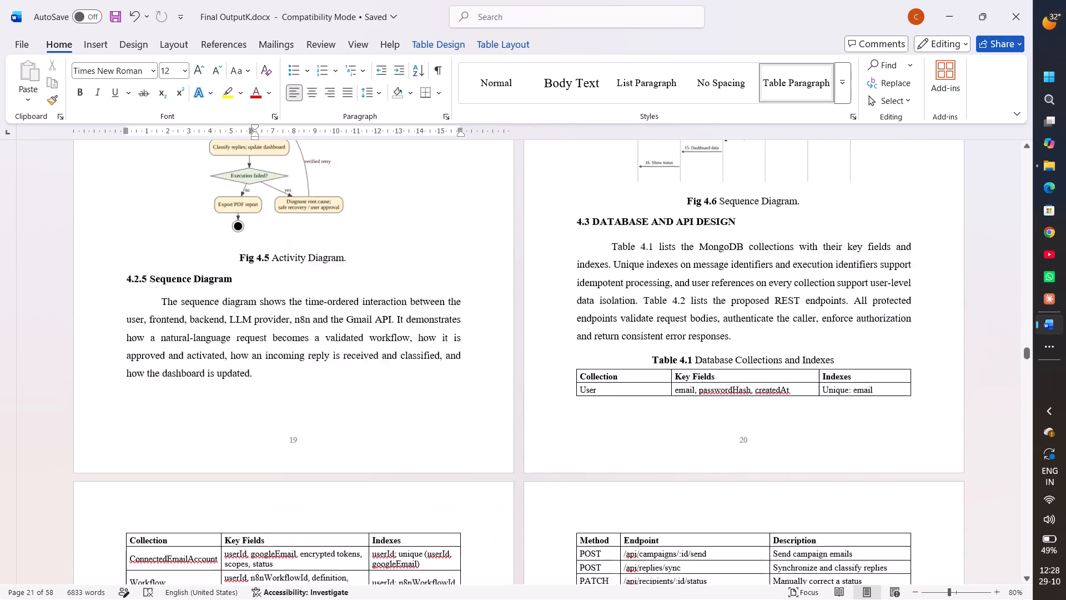
pyautogui.scroll(-1, 384, 321)
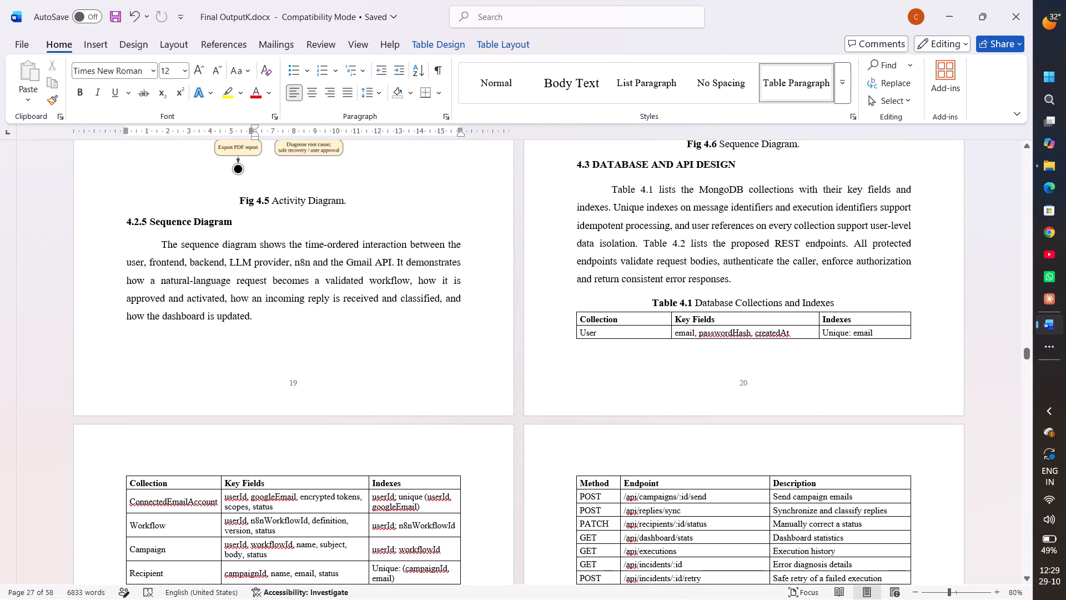
pyautogui.moveTo(576, 164); pyautogui.dragTo(835, 526)
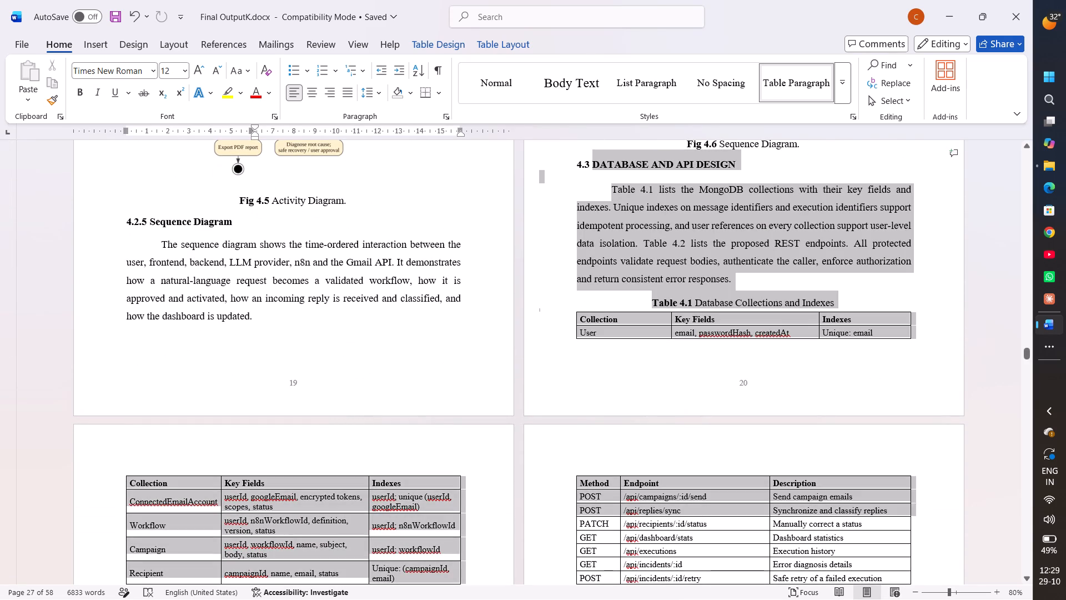
pyautogui.moveTo(835, 526); pyautogui.dragTo(786, 599)
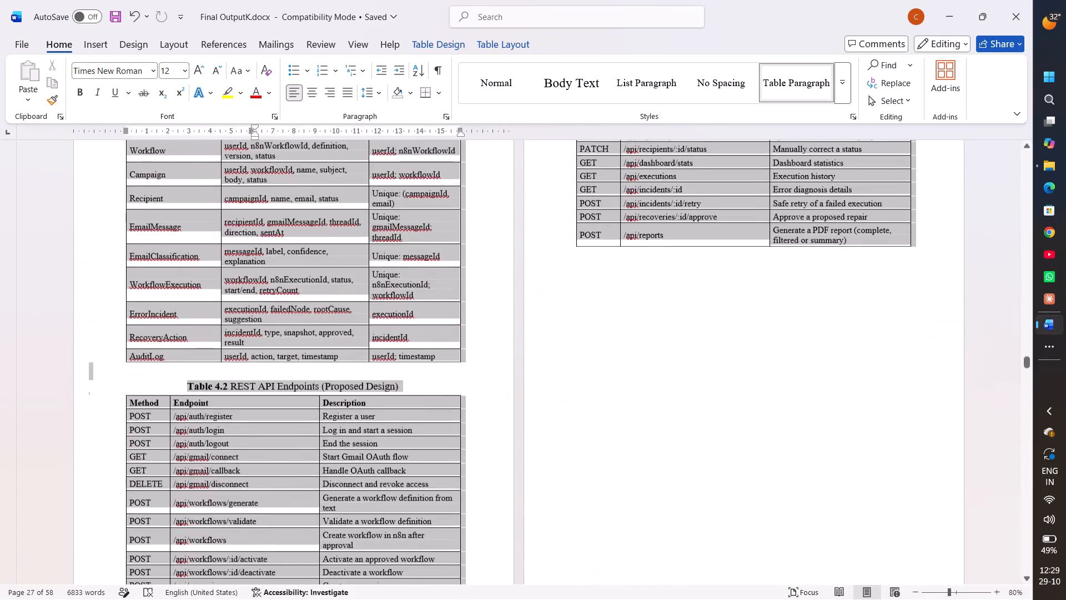
pyautogui.moveTo(786, 599); pyautogui.dragTo(736, 299)
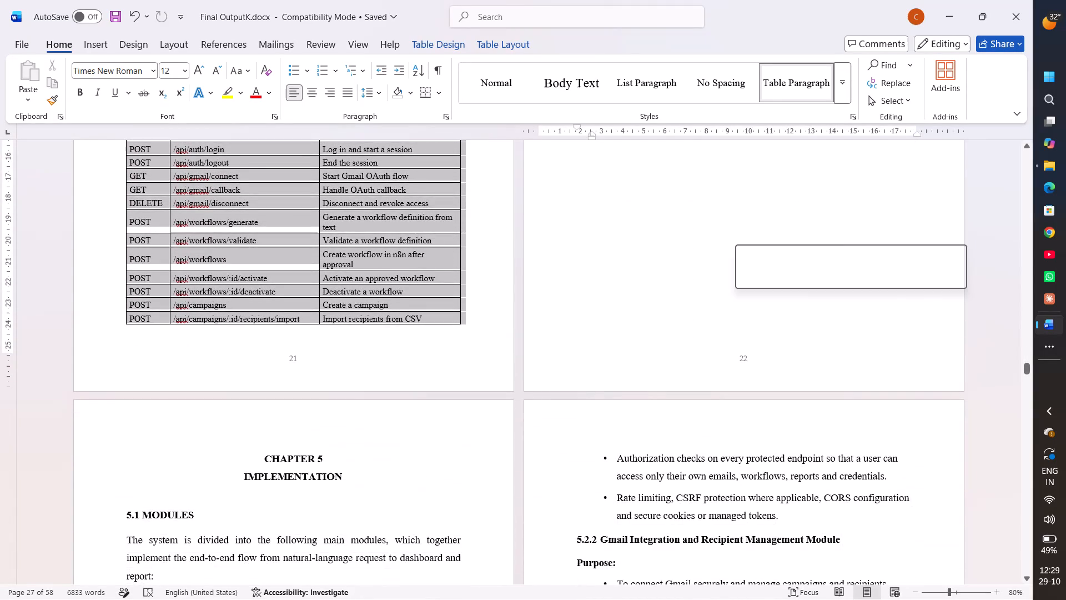
pyautogui.press('BackSpace')
# Review the Chapter 5 Implementation pages, examining the module list and the module descriptions from 5.2.1 to 5.2.9.
pyautogui.scroll(-4, 736, 299)
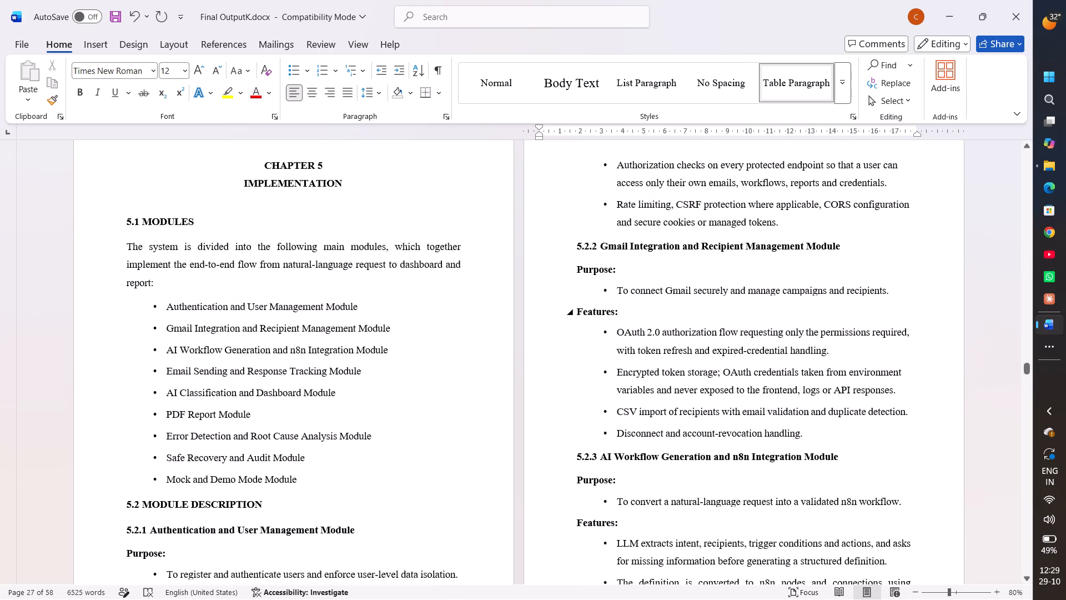
pyautogui.scroll(-1, 736, 299)
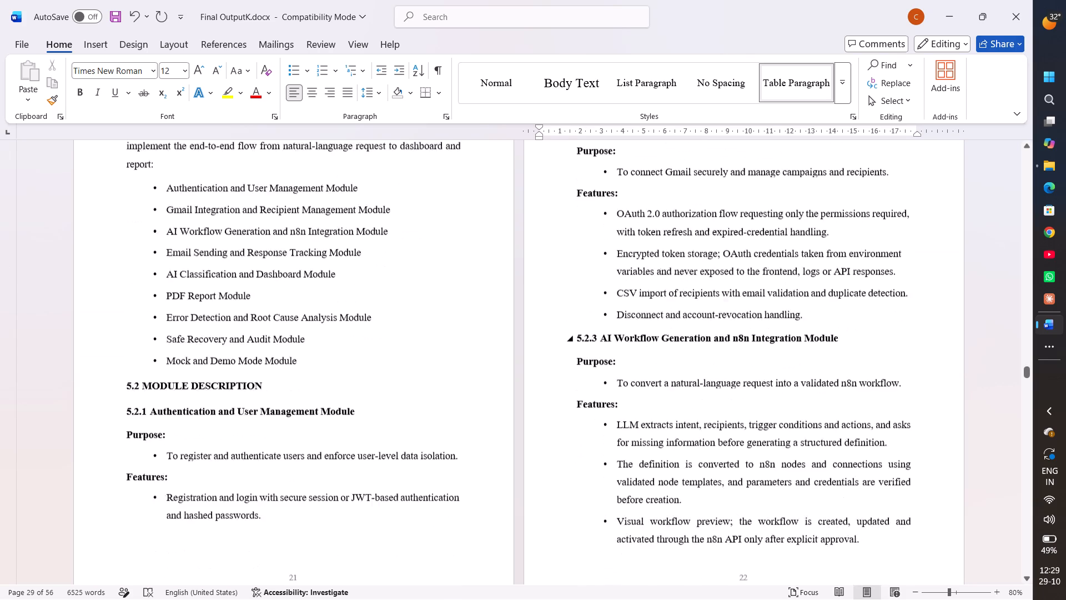
pyautogui.scroll(-1, 736, 299)
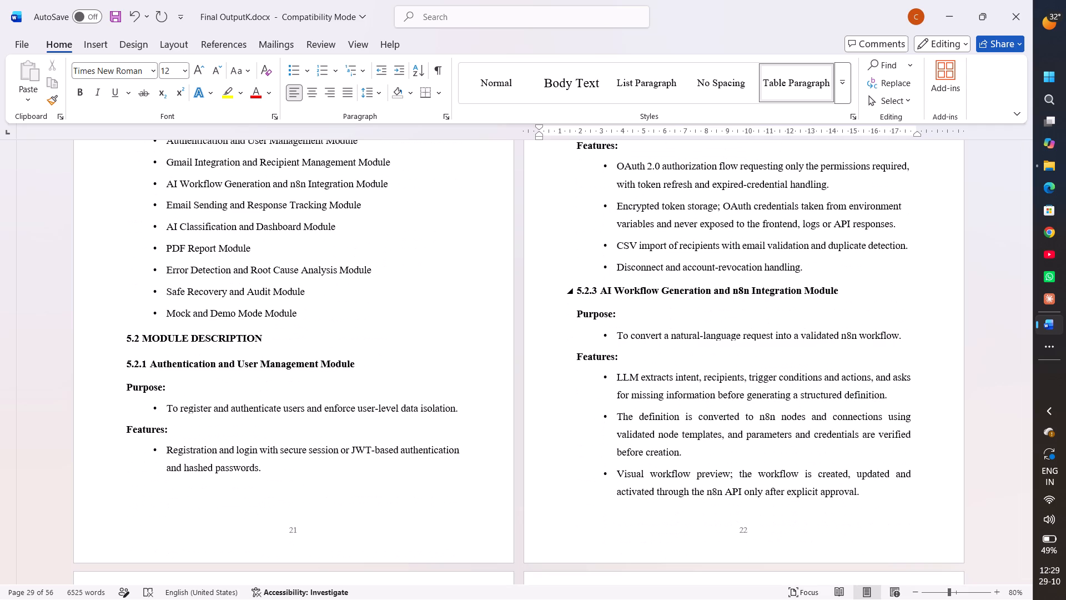
pyautogui.scroll(1, 736, 299)
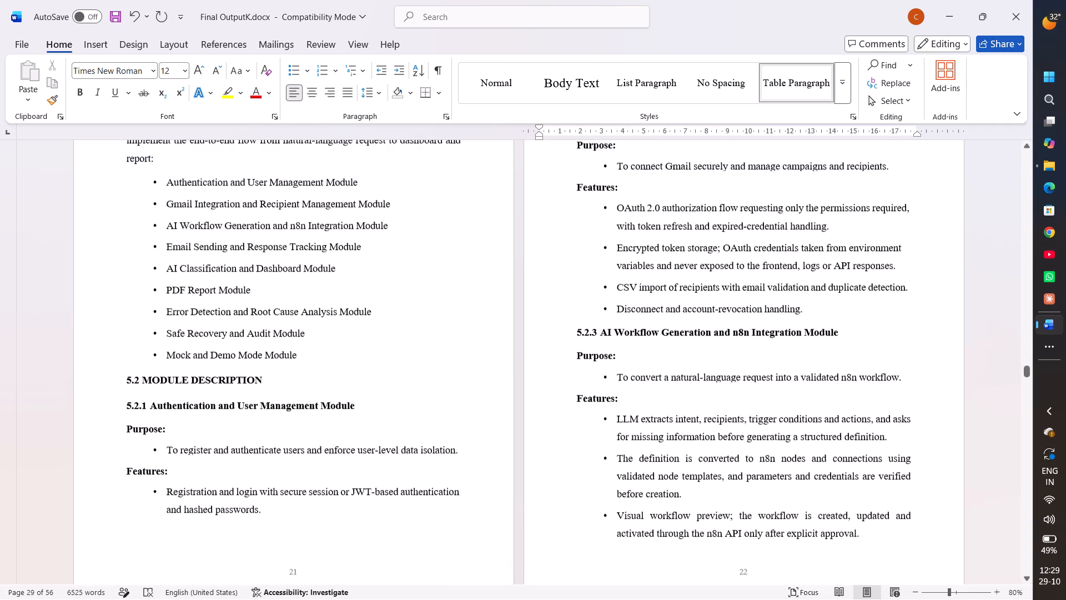
pyautogui.scroll(1, 736, 299)
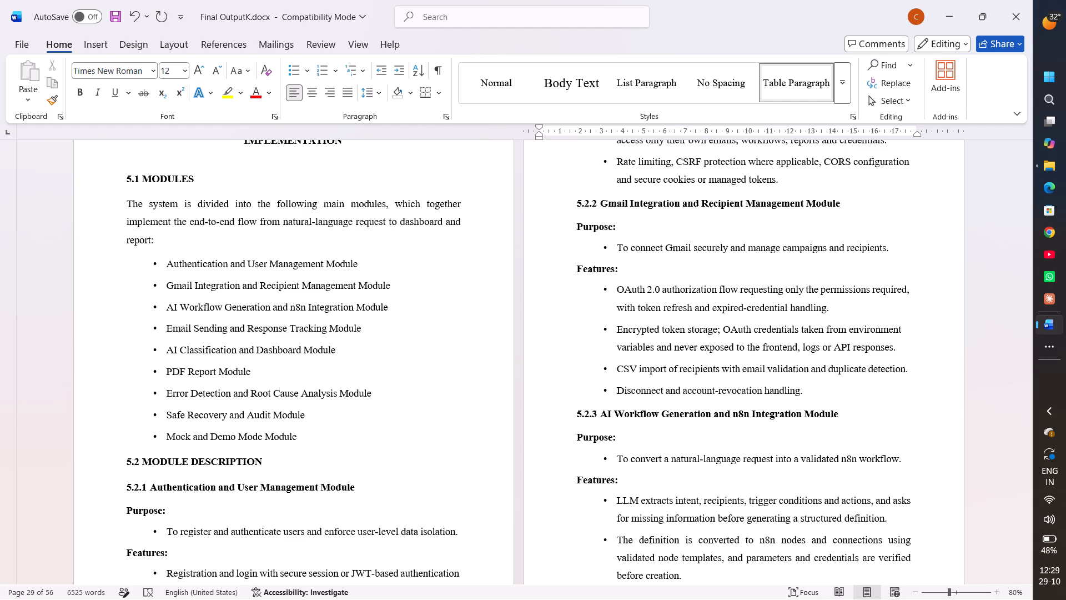
pyautogui.scroll(-1, 736, 299)
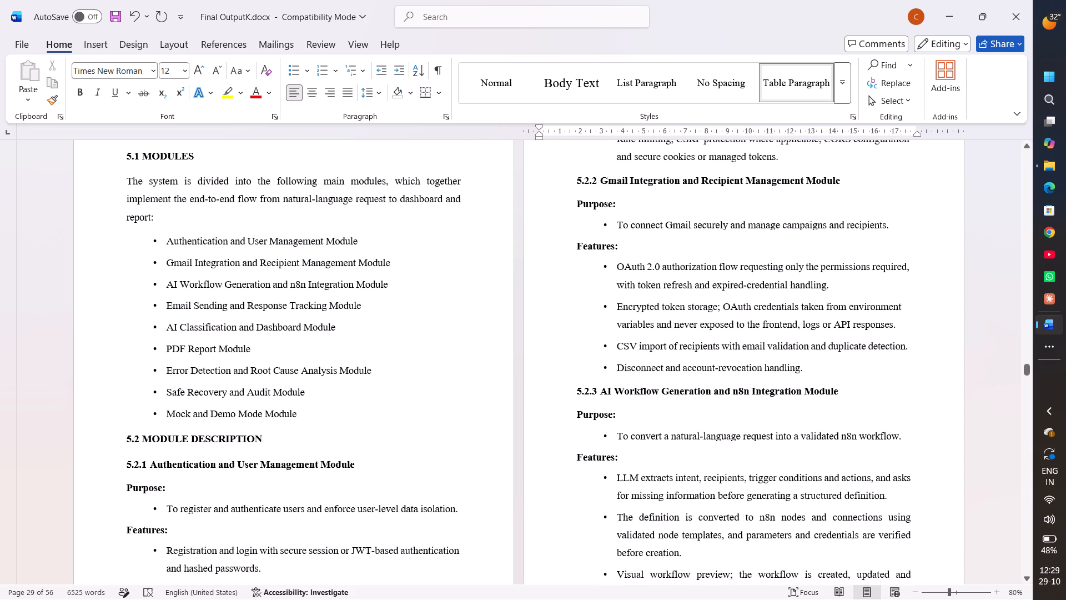
pyautogui.scroll(-5, 736, 299)
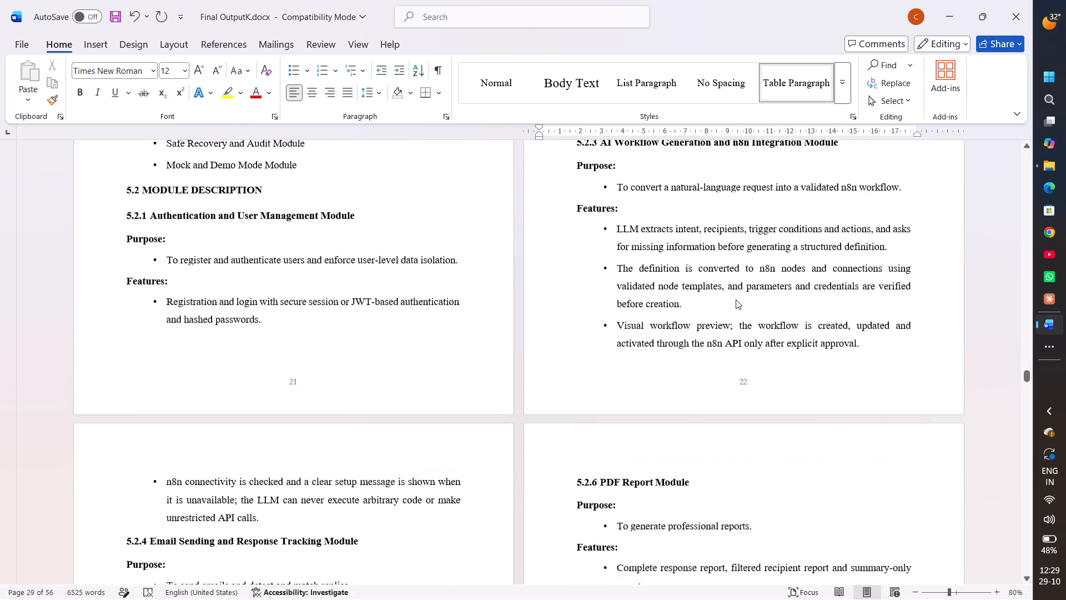
pyautogui.scroll(-8, 736, 299)
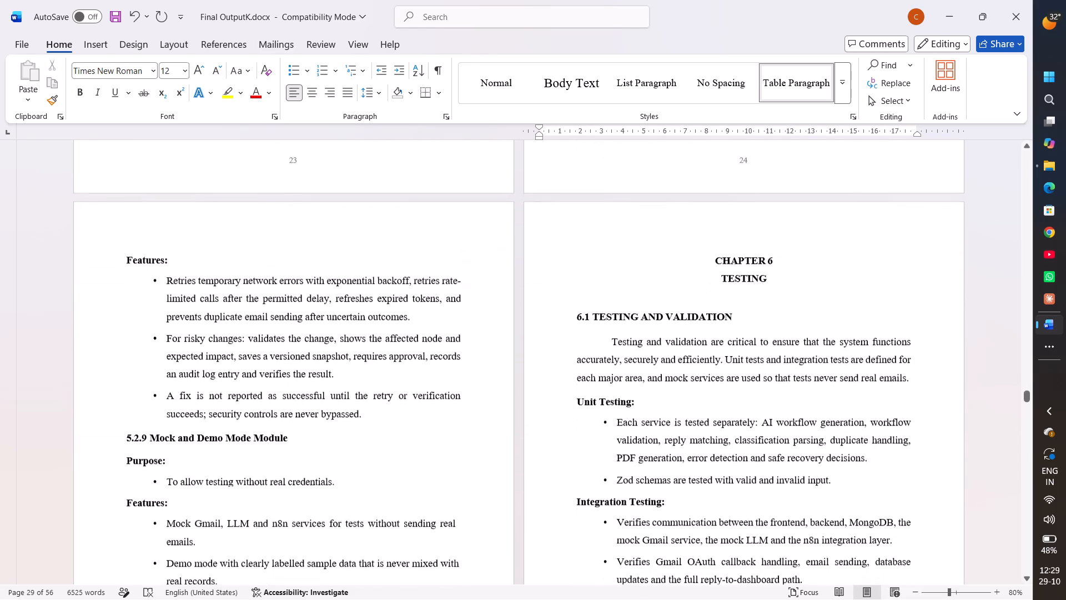
# Review Chapter 6 Testing, examining the testing and validation text, the 6.2 test plan paragraph and Table 6.1 Test Case Design.
pyautogui.scroll(-2, 736, 299)
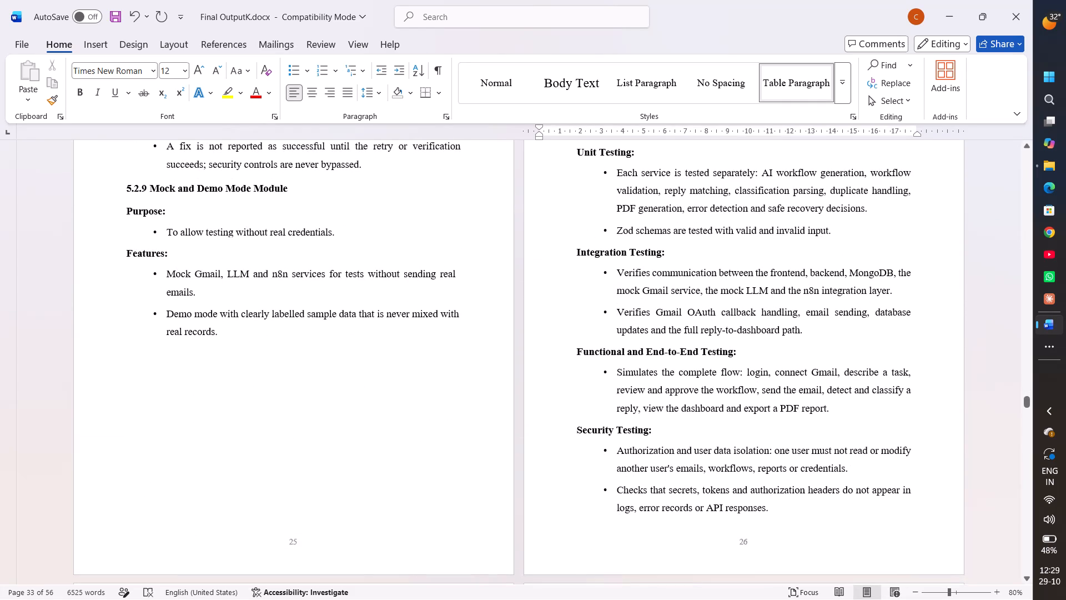
pyautogui.scroll(-4, 736, 299)
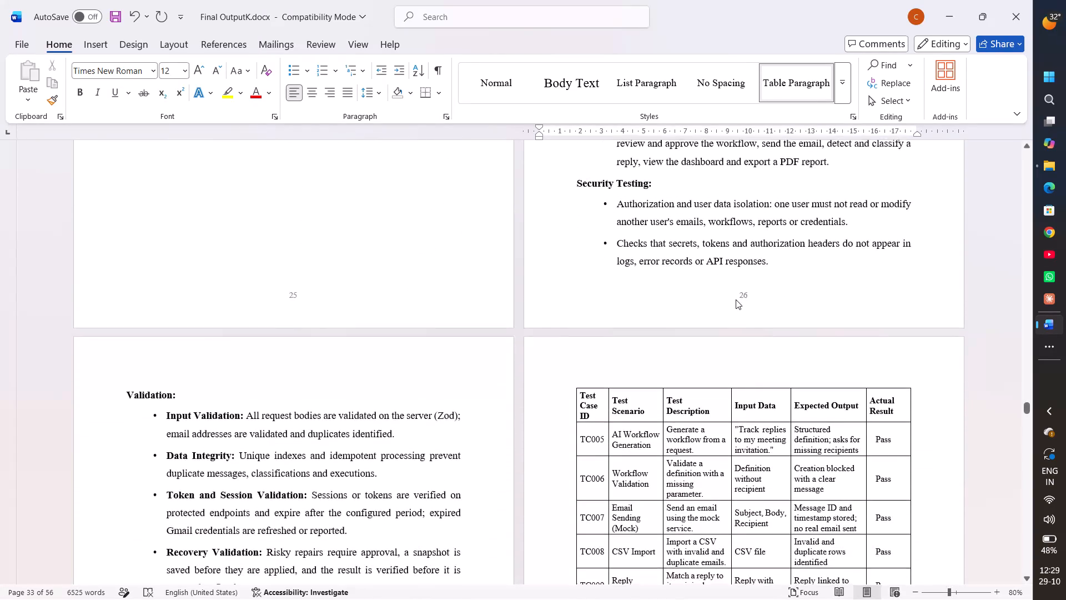
pyautogui.scroll(-3, 736, 299)
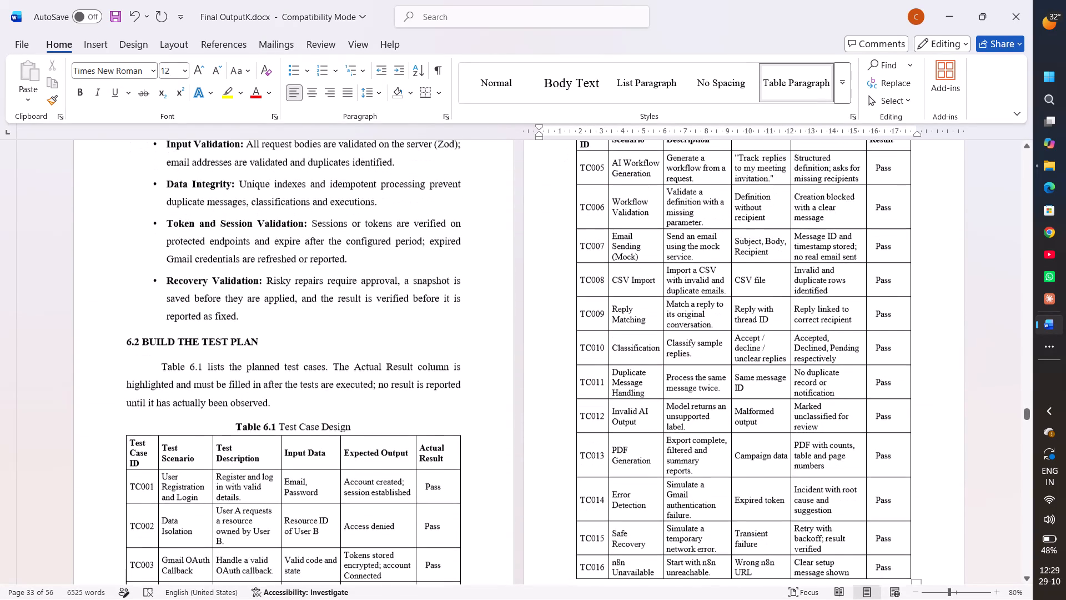
pyautogui.scroll(-1, 736, 299)
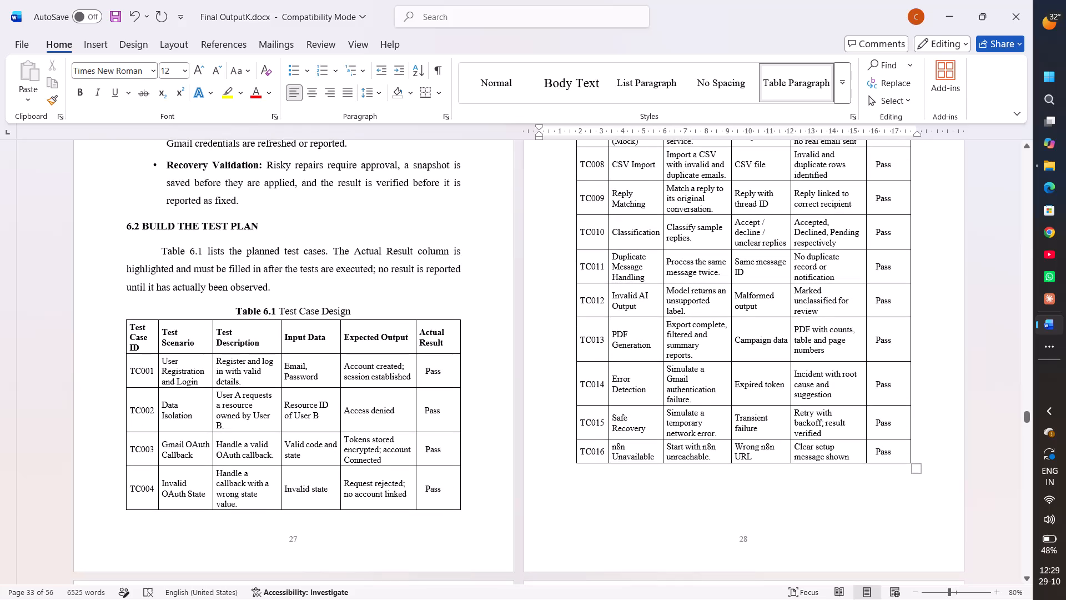
pyautogui.scroll(-2, 736, 299)
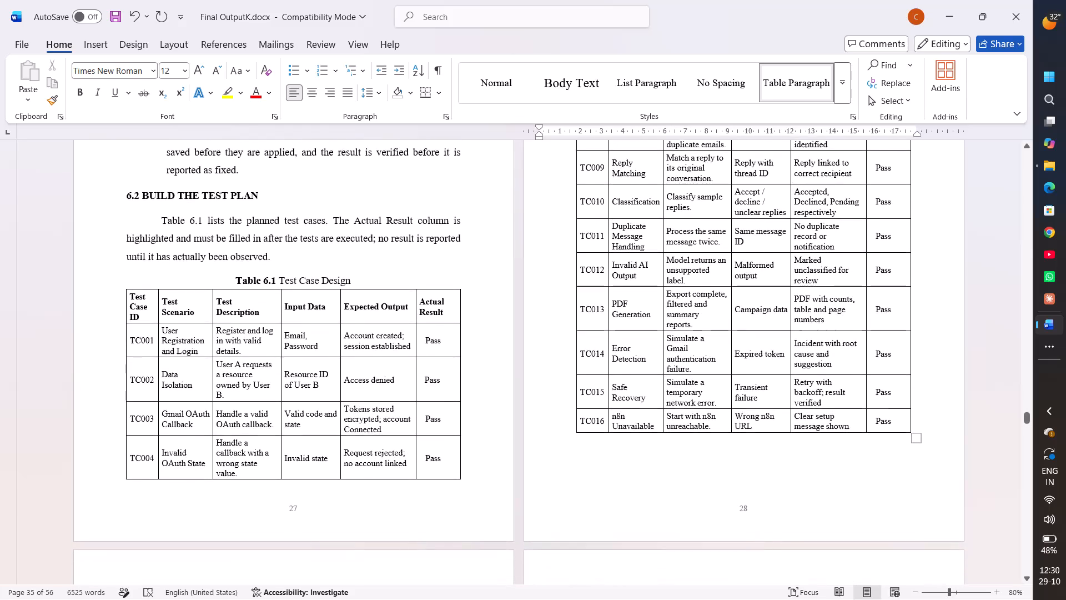
pyautogui.scroll(-1, 736, 299)
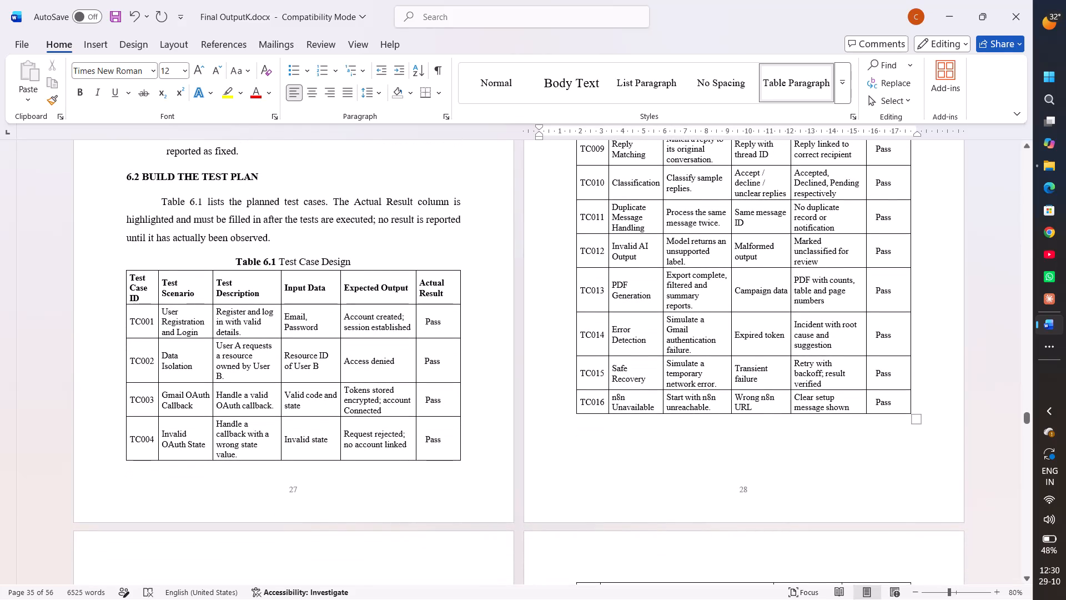
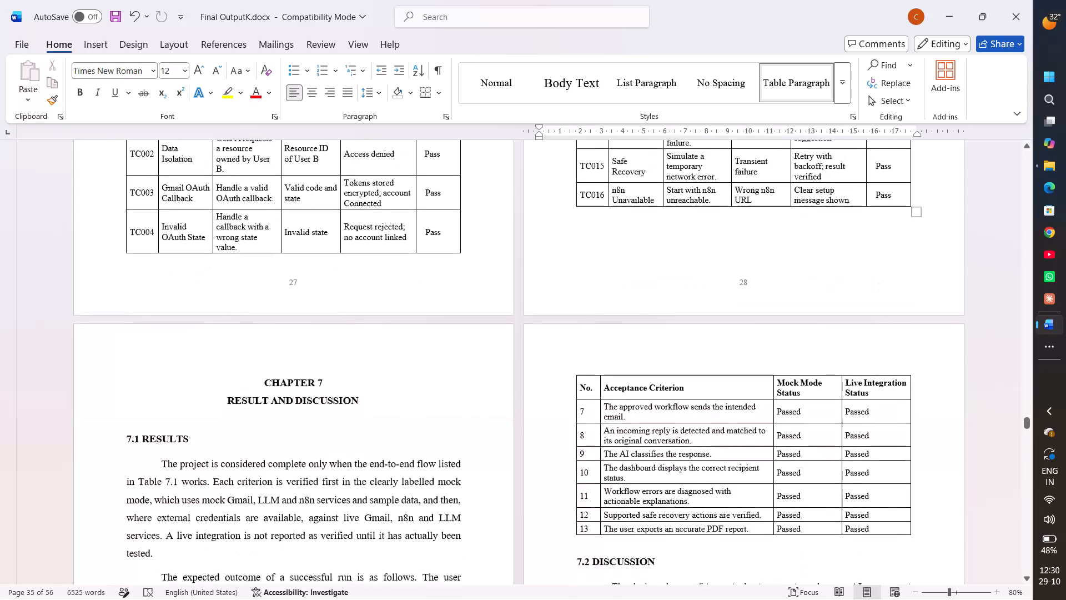
# Review the report's remaining pages from Chapter 7 through the user manual, conclusion and future enhancement to the appendices.
pyautogui.scroll(1, 736, 299)
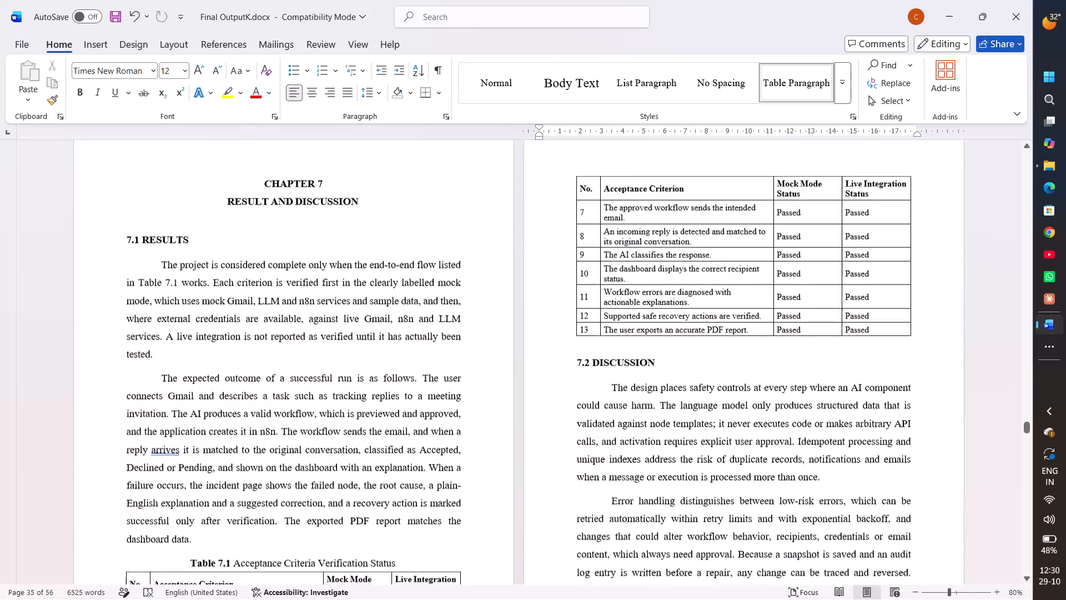
pyautogui.scroll(1, 736, 299)
pyautogui.scroll(-4, 736, 299)
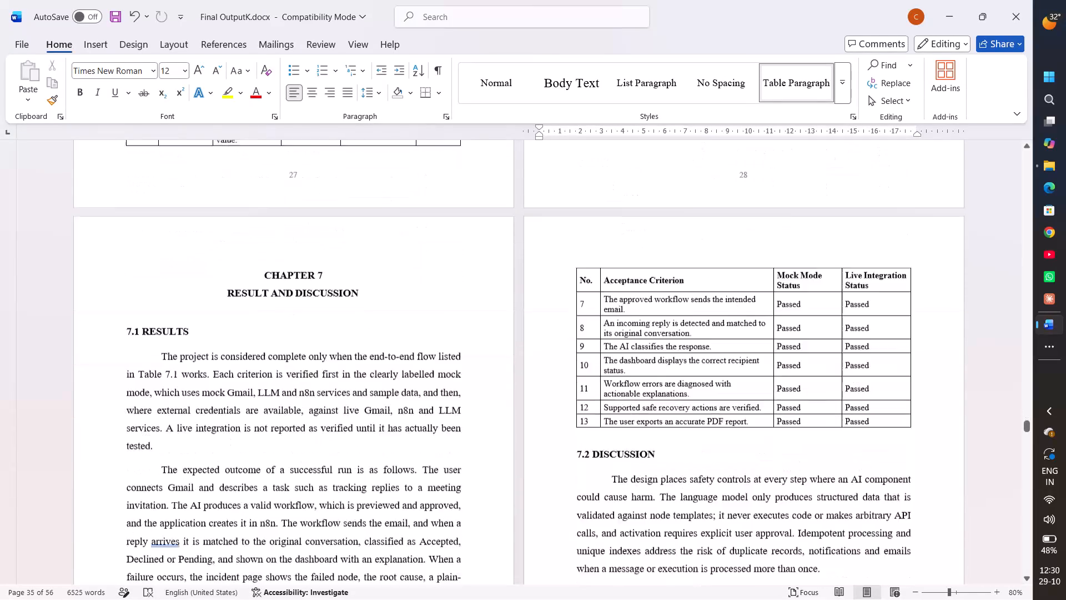
pyautogui.scroll(-2, 736, 299)
pyautogui.scroll(-1, 829, 316)
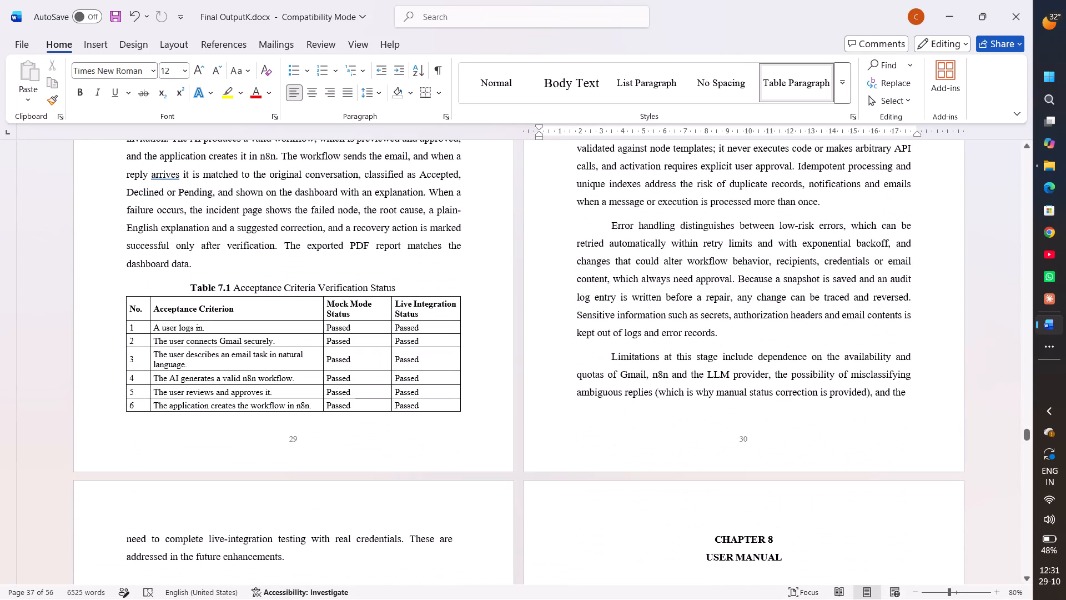
pyautogui.scroll(-2, 829, 316)
pyautogui.hscroll(-1, 829, 316)
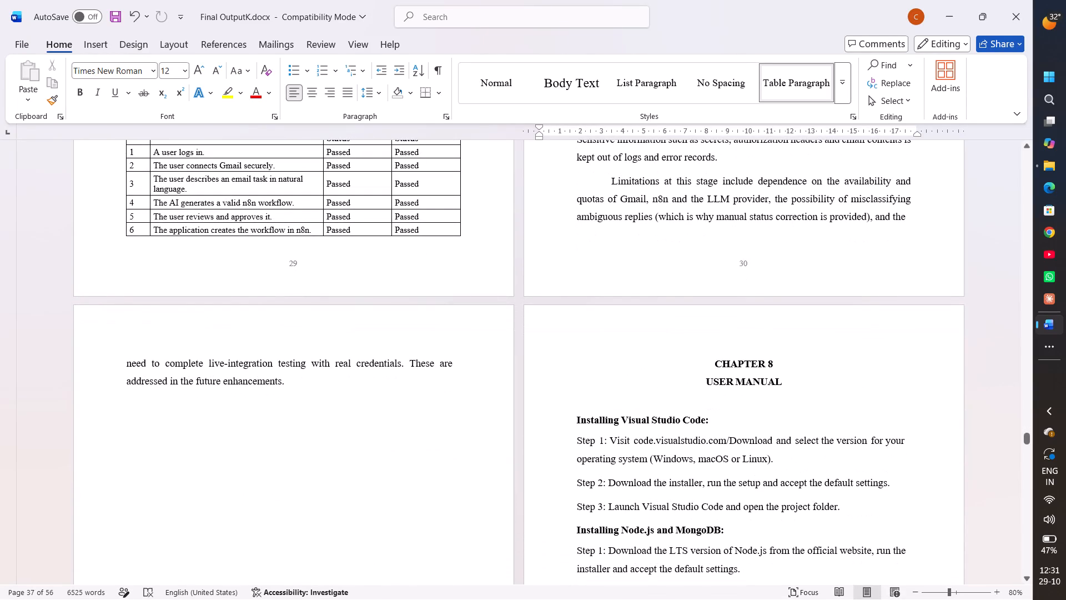
pyautogui.scroll(-1, 829, 316)
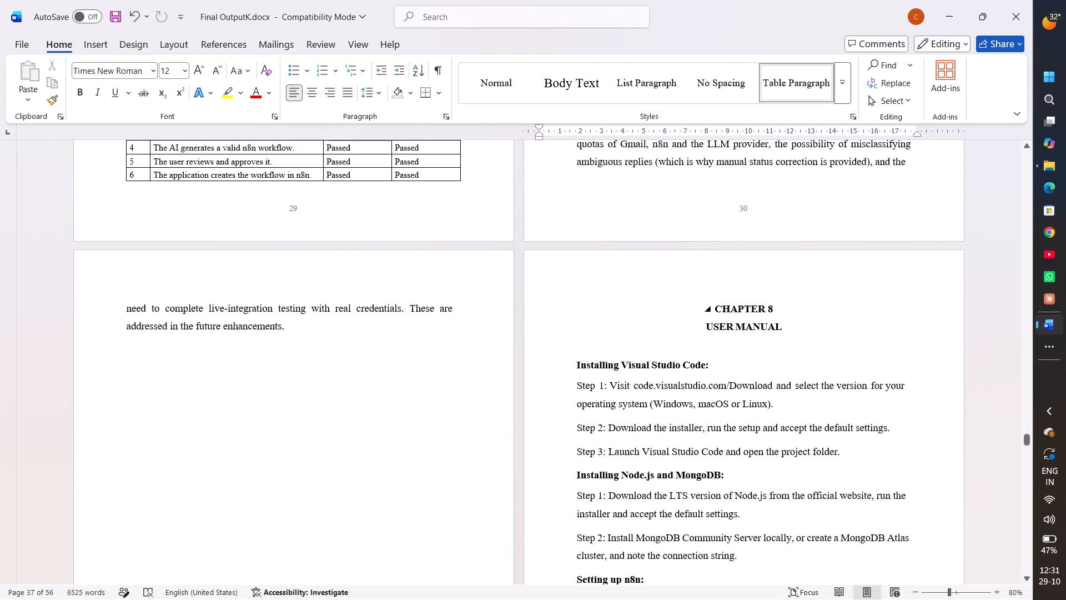
pyautogui.scroll(-1, 829, 316)
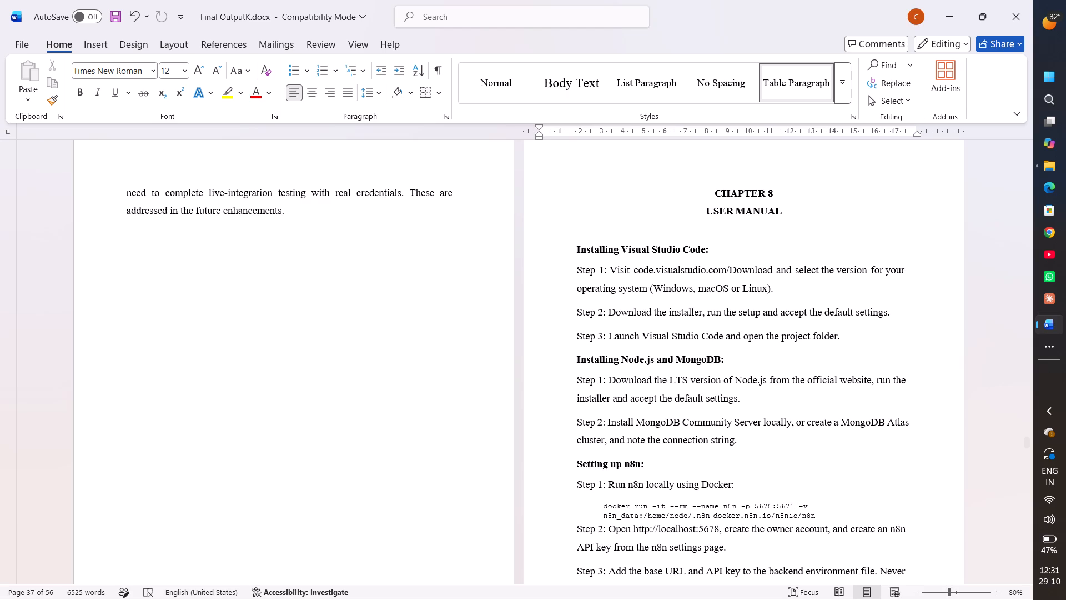
pyautogui.scroll(-4, 829, 316)
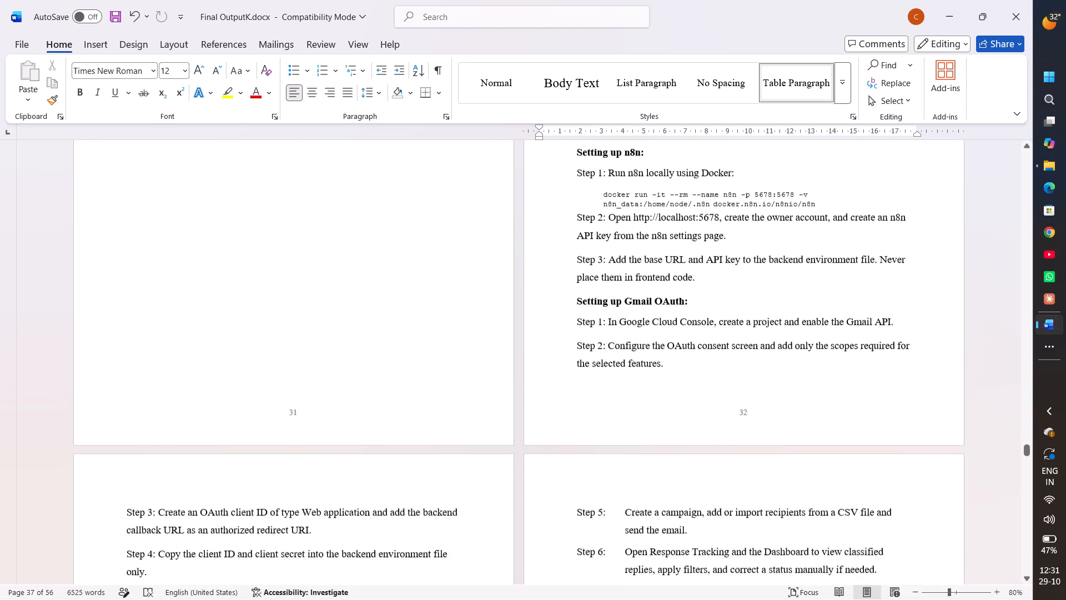
pyautogui.scroll(-7, 829, 316)
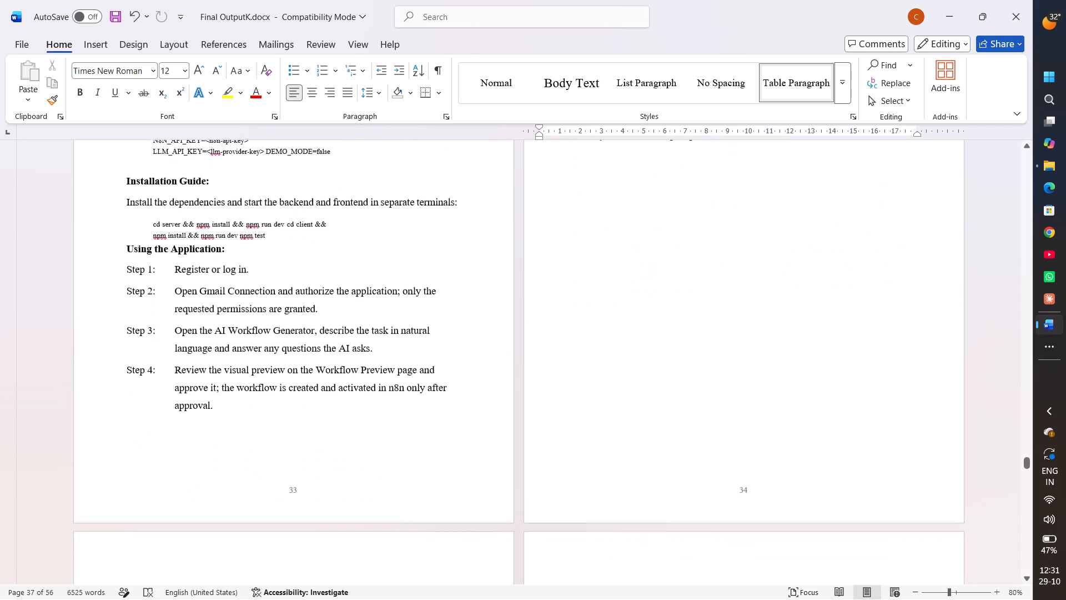
pyautogui.scroll(-4, 829, 316)
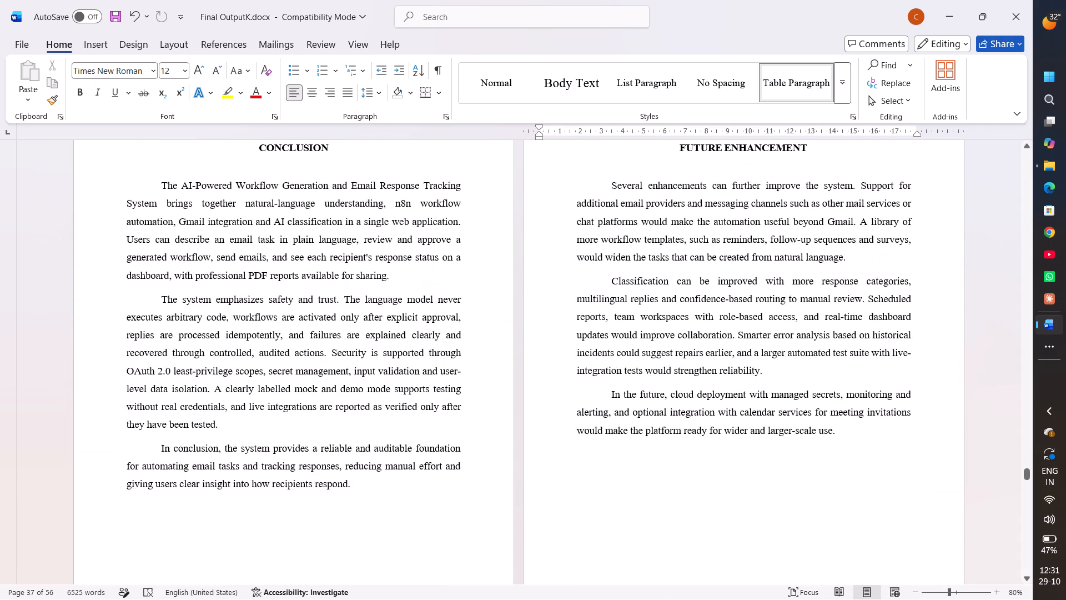
pyautogui.scroll(-3, 829, 316)
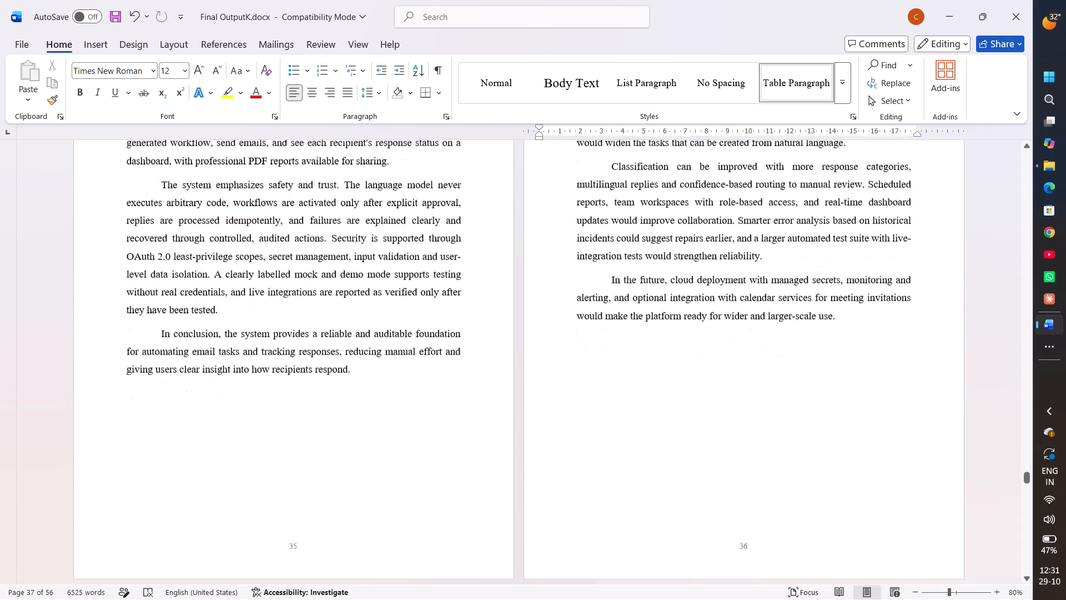
pyautogui.scroll(-6, 829, 316)
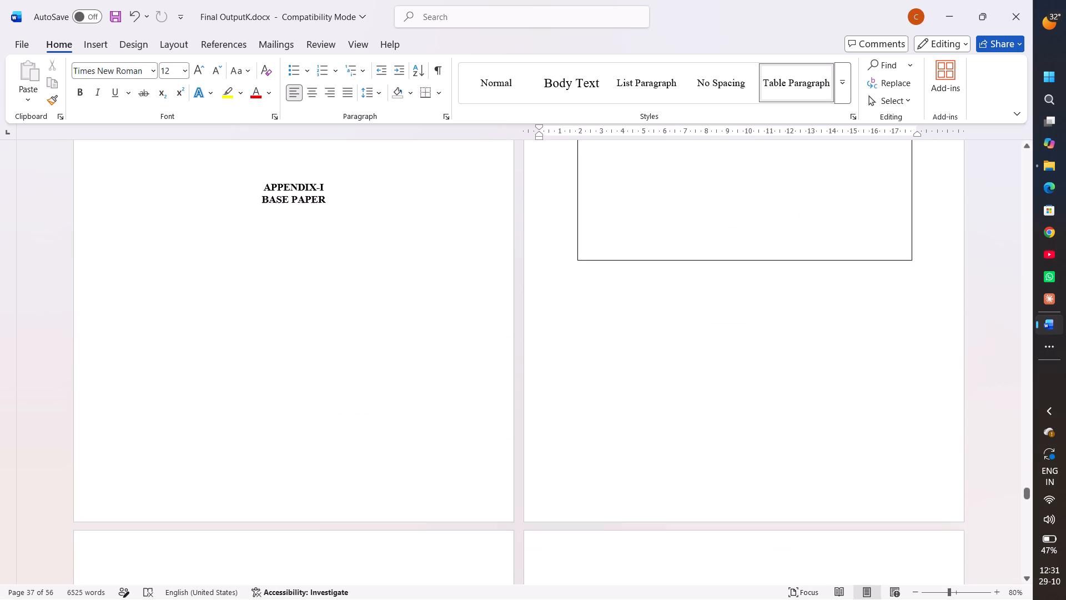
pyautogui.scroll(-1, 829, 316)
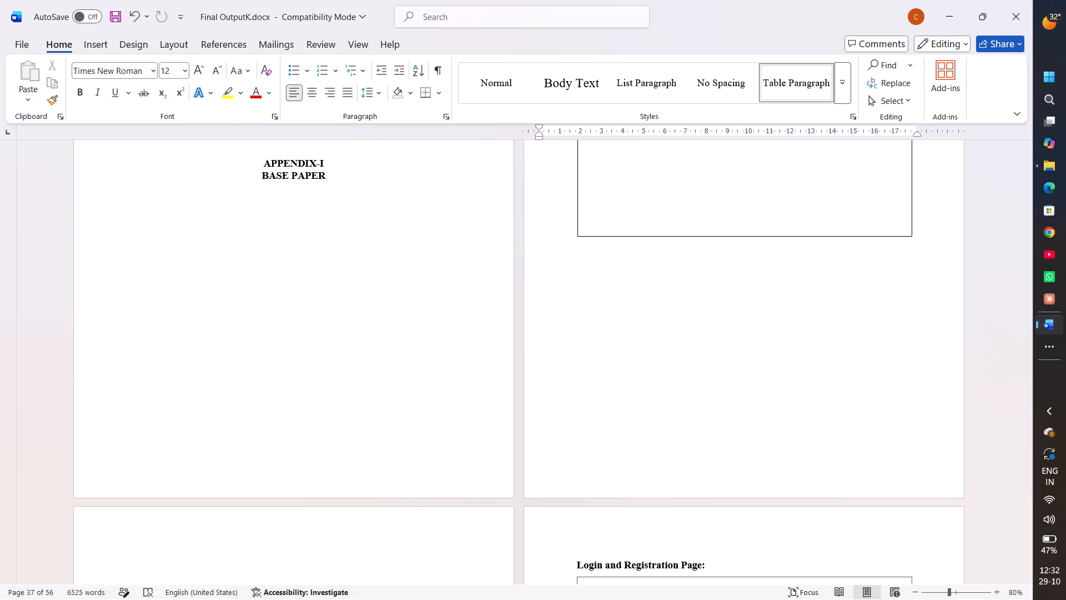
# Save the report with AutoSave turned on and close the document.
pyautogui.hotkey('ctrl', 's')
pyautogui.click(91, 15)
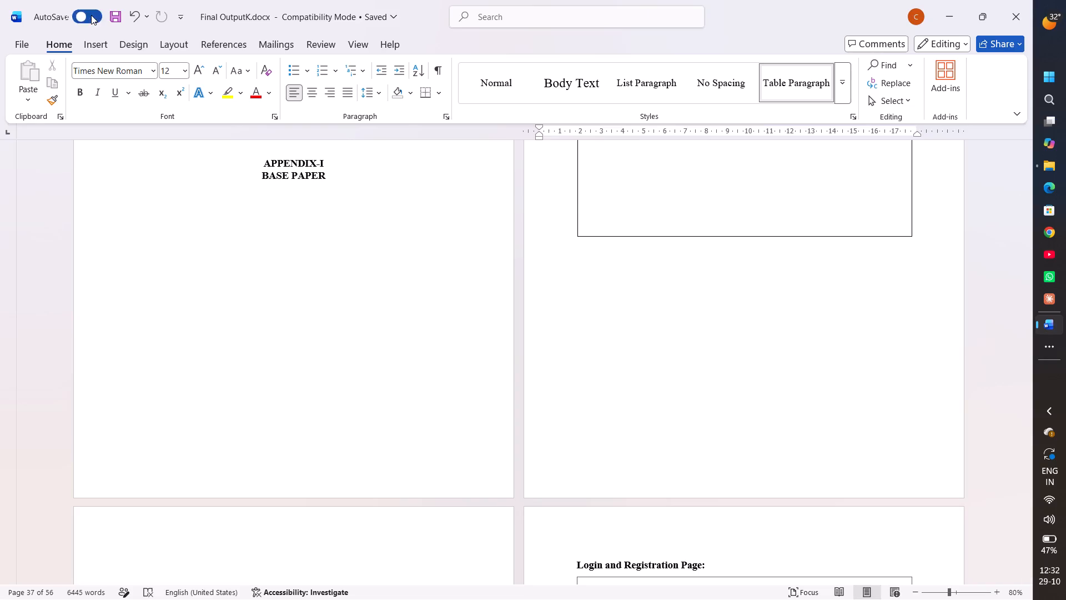
pyautogui.click(522, 241)
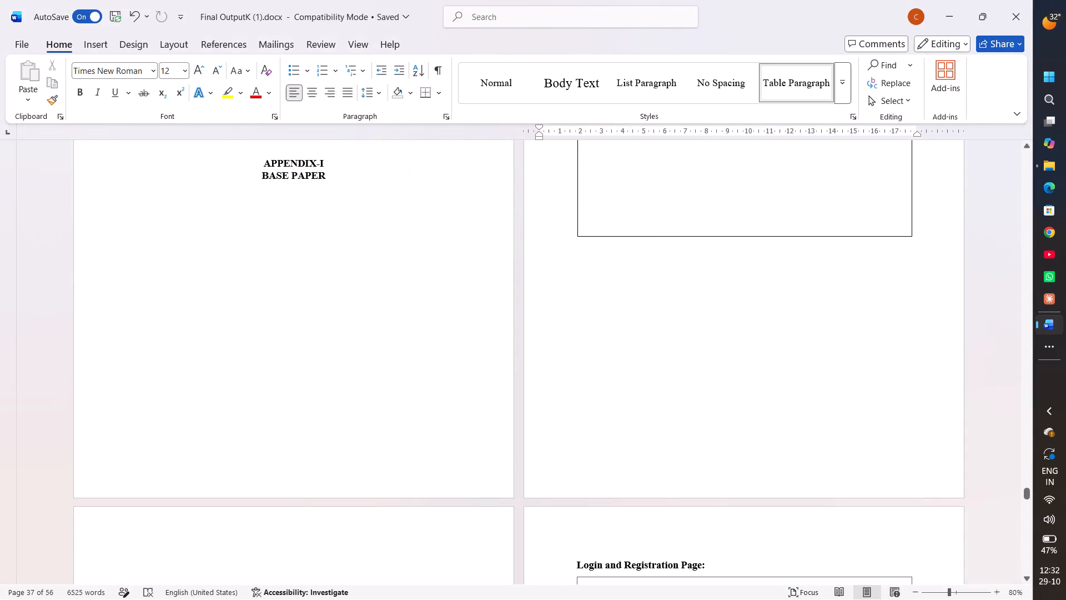
pyautogui.click(1009, 8)
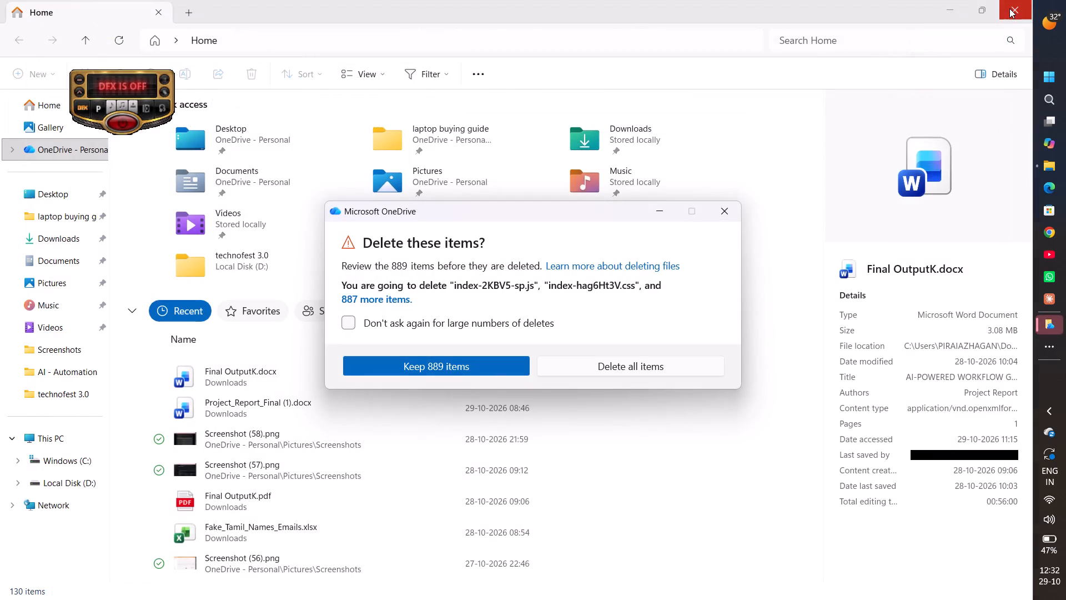
# Dismiss the OneDrive deletion prompt without choosing to keep or delete the items, and close the File Explorer window.
pyautogui.click(717, 218)
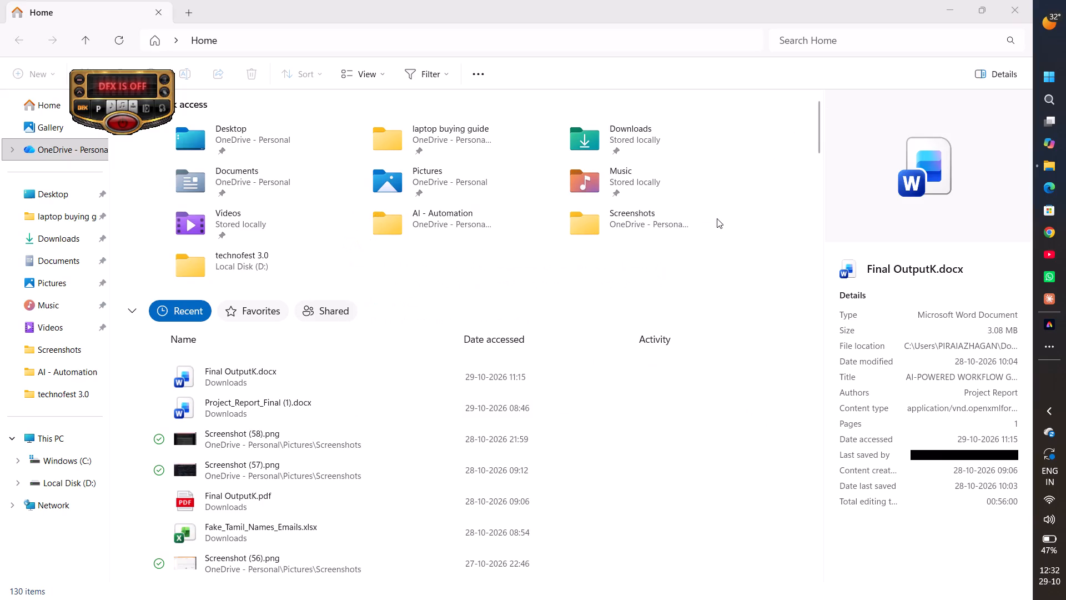
pyautogui.click(1022, 17)
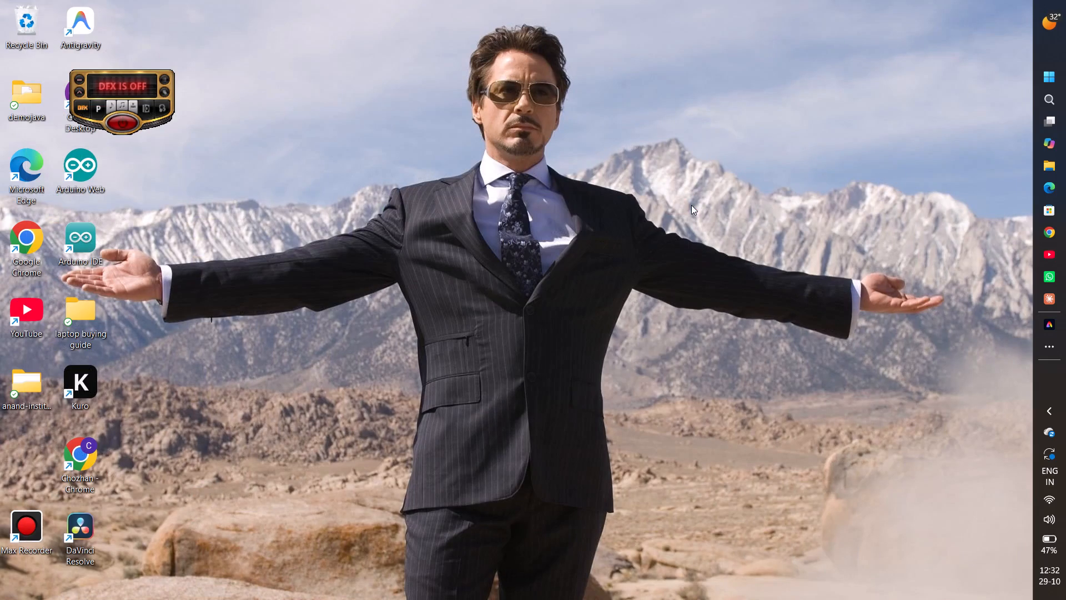
# Shut down the computer.
pyautogui.press('u')
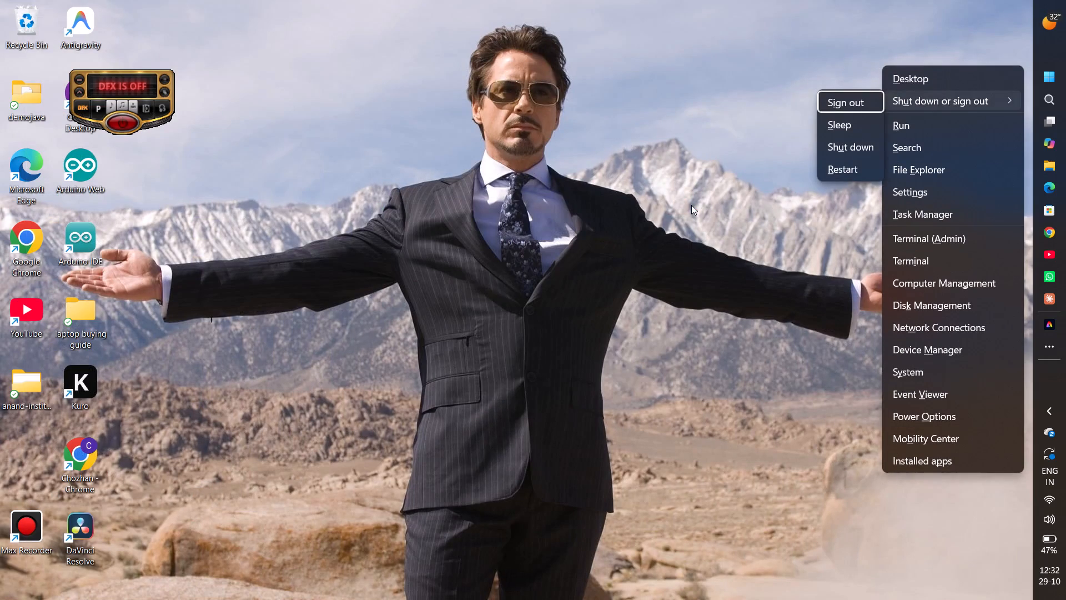
pyautogui.press('Down')
pyautogui.press('Down')
pyautogui.press('Return')
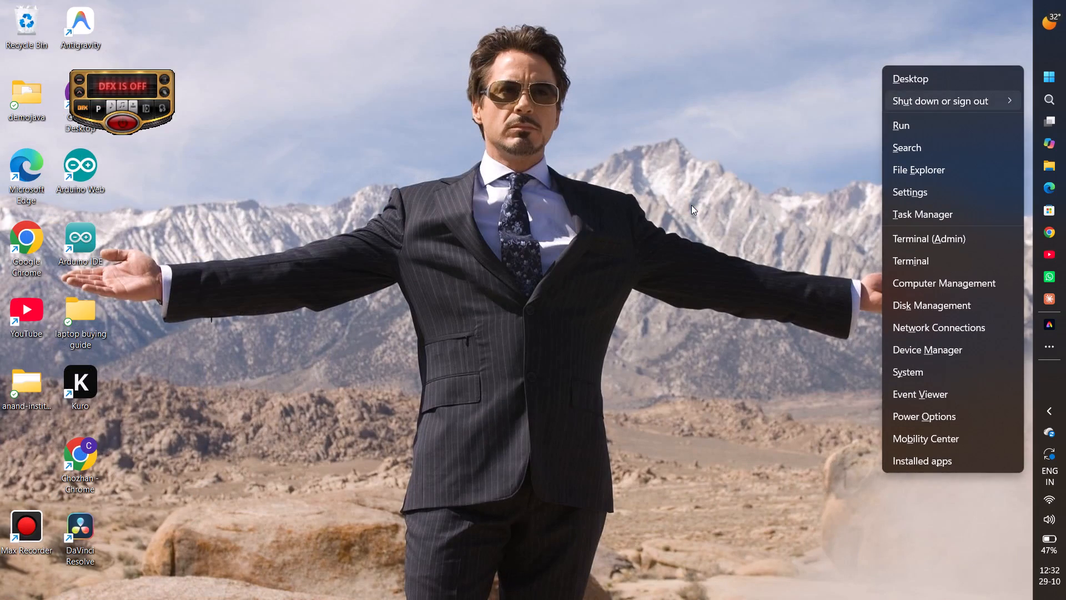